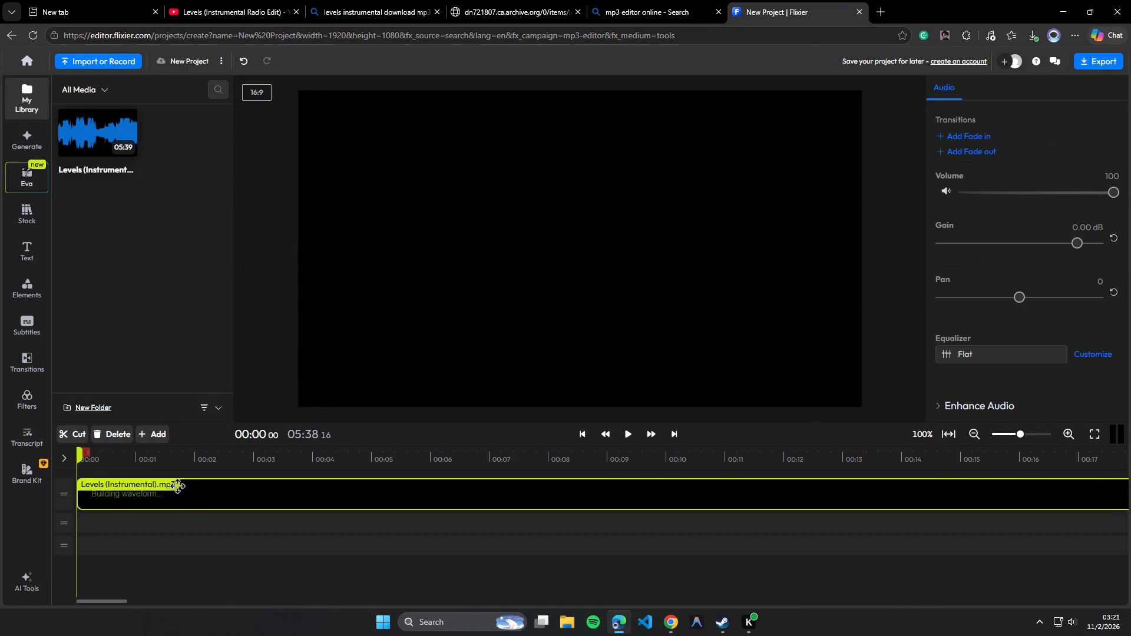
Play the Levels (Instrumental) track and set its volume to 44.
click(626, 438)
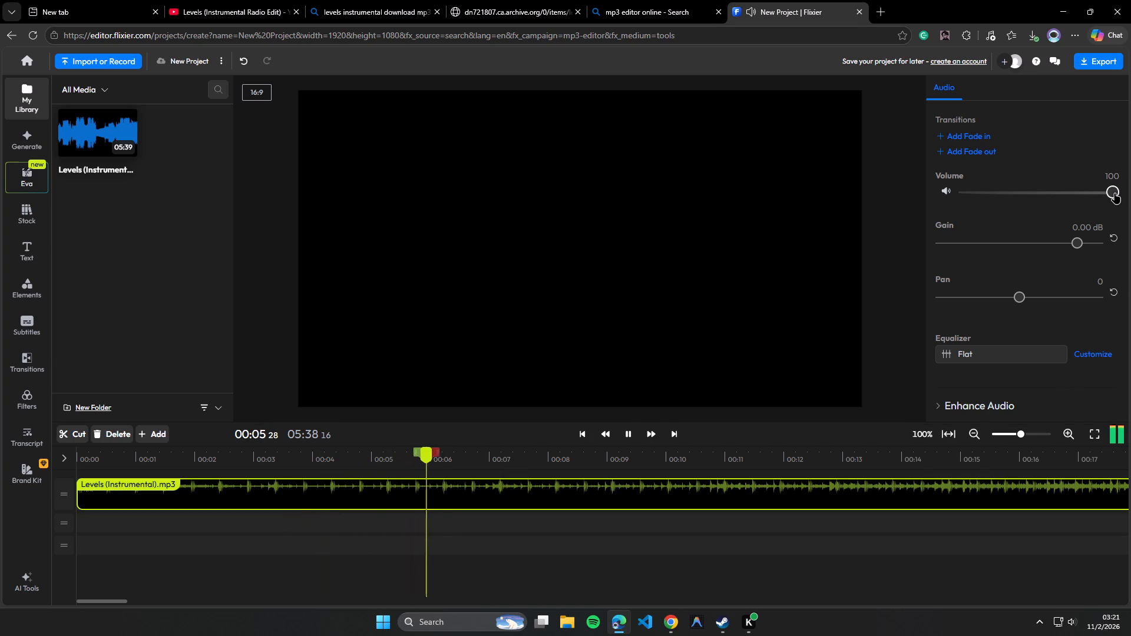
drag(1115, 193, 1059, 184)
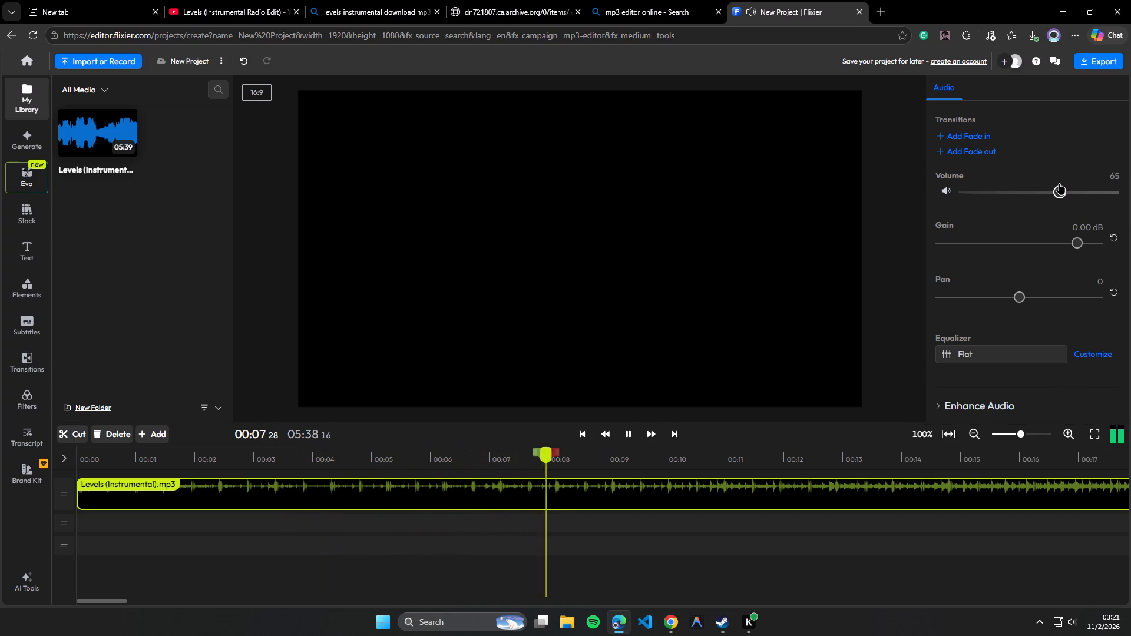
drag(1059, 184, 1030, 183)
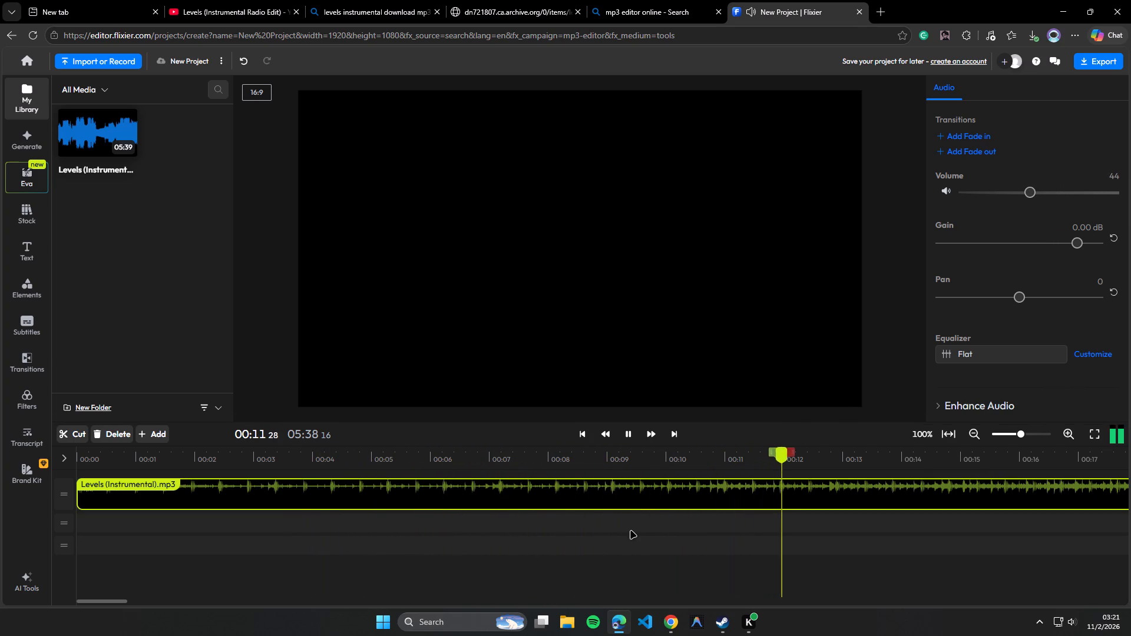
Examine the track's waveform over several minutes of the timeline while it plays.
scroll(624, 513, down, 3)
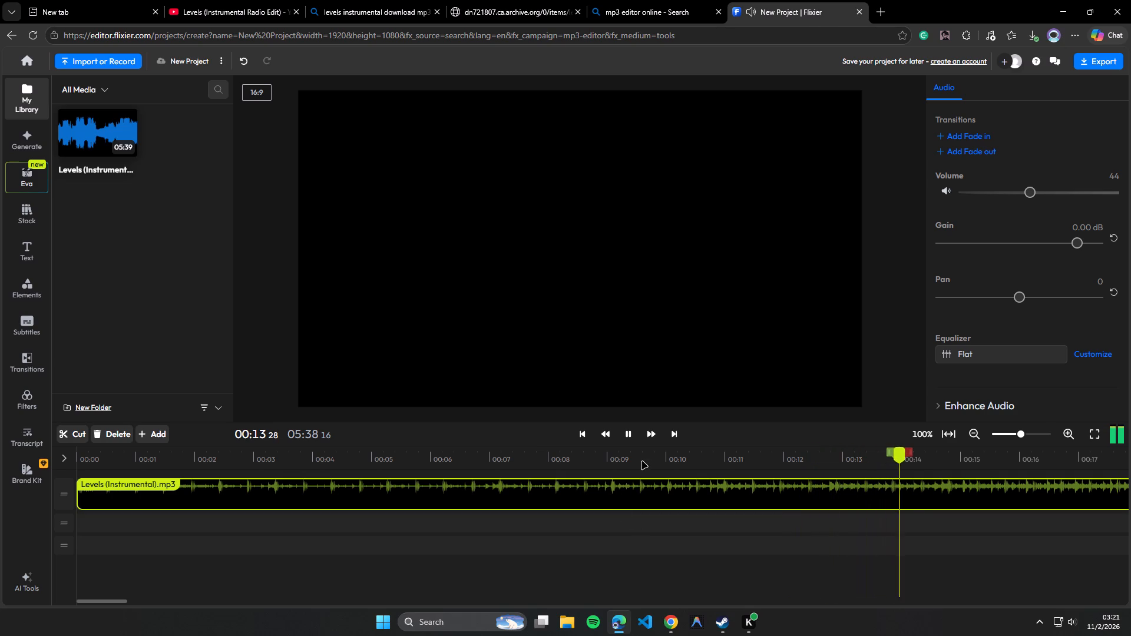
scroll(645, 455, down, 10)
ctrl+scroll(644, 456, down, 5)
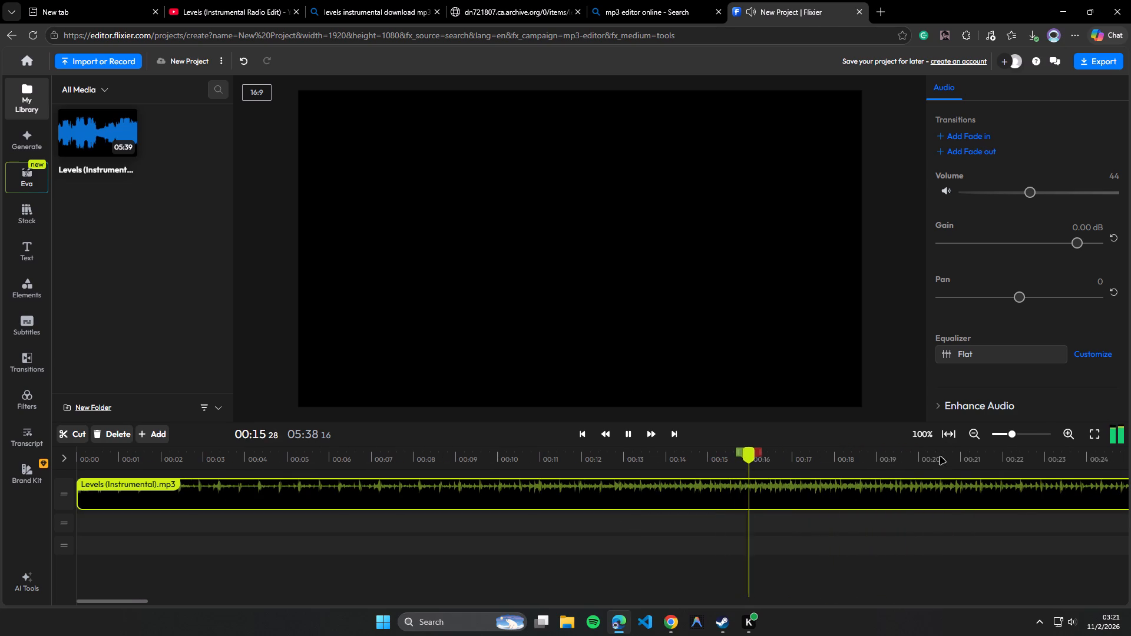
ctrl+scroll(915, 457, down, 11)
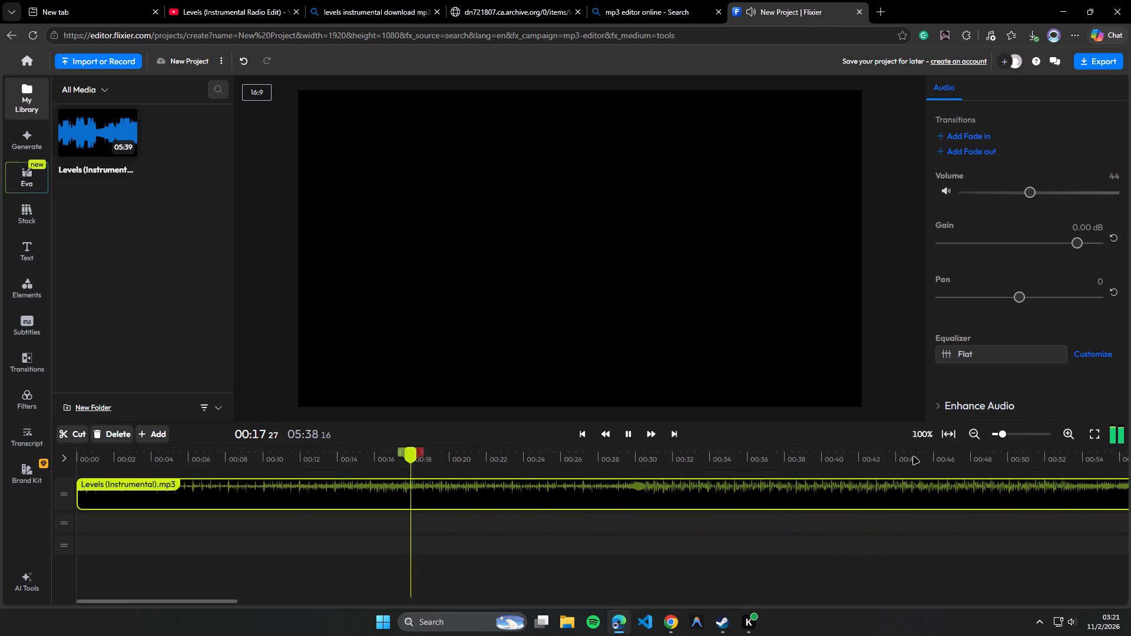
ctrl+scroll(914, 457, down, 14)
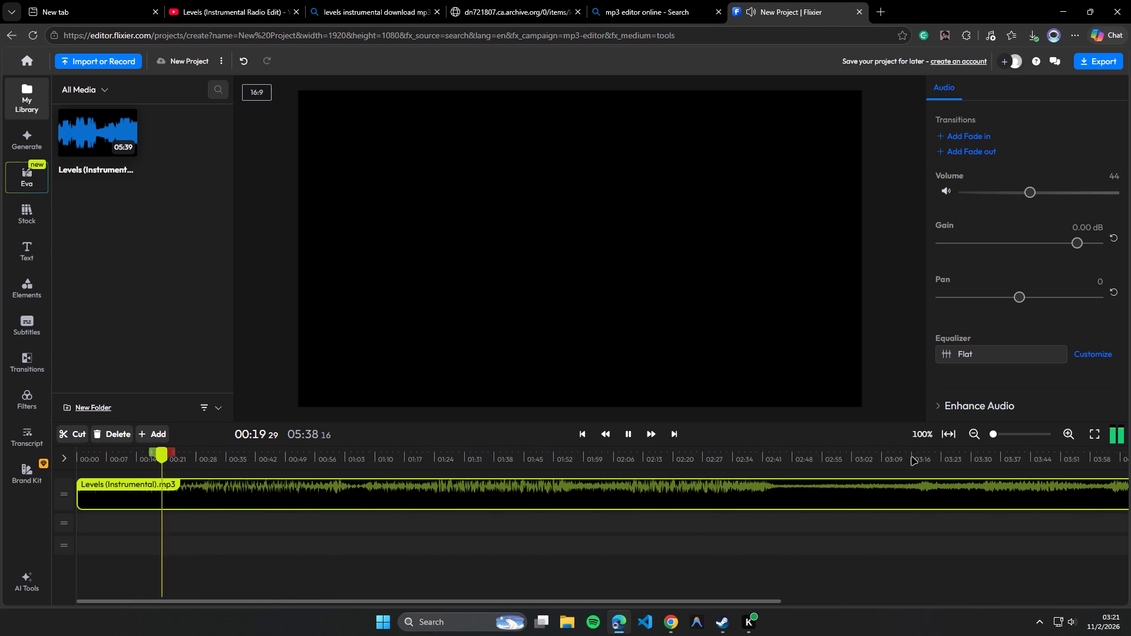
ctrl+scroll(912, 458, down, 1)
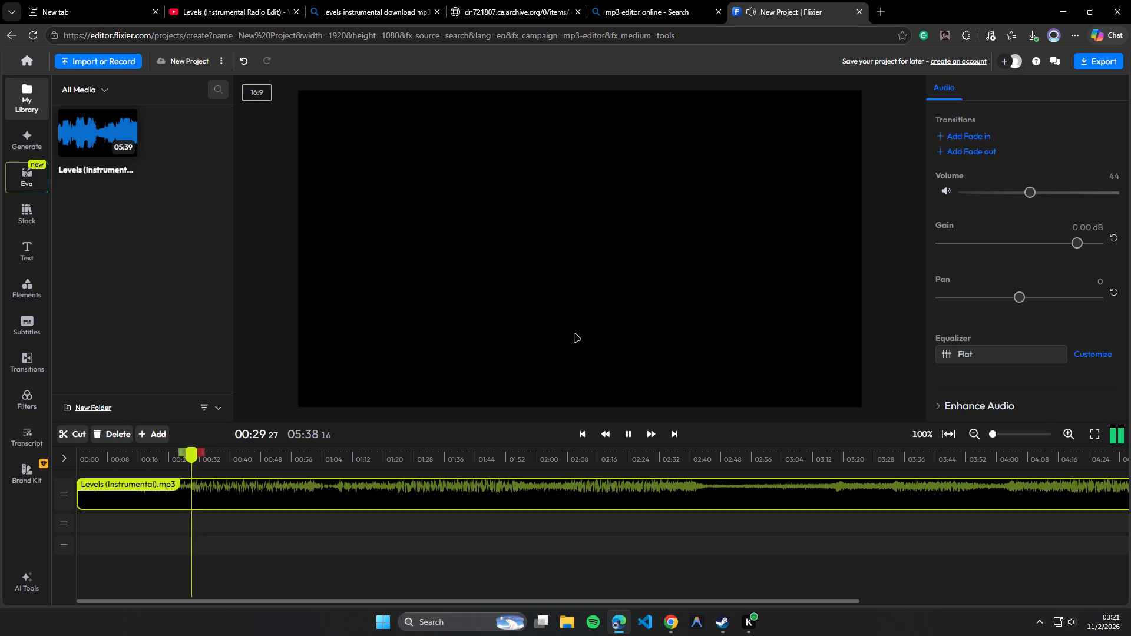
Review the Enhance Audio and Playback Speed options available for the track.
click(937, 402)
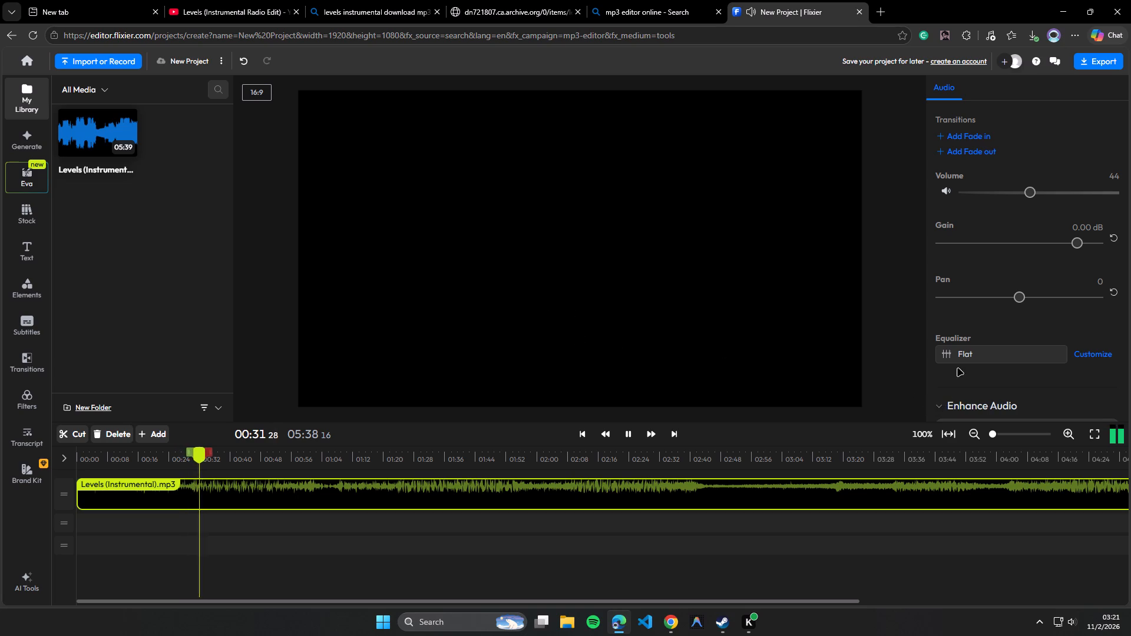
scroll(965, 355, down, 5)
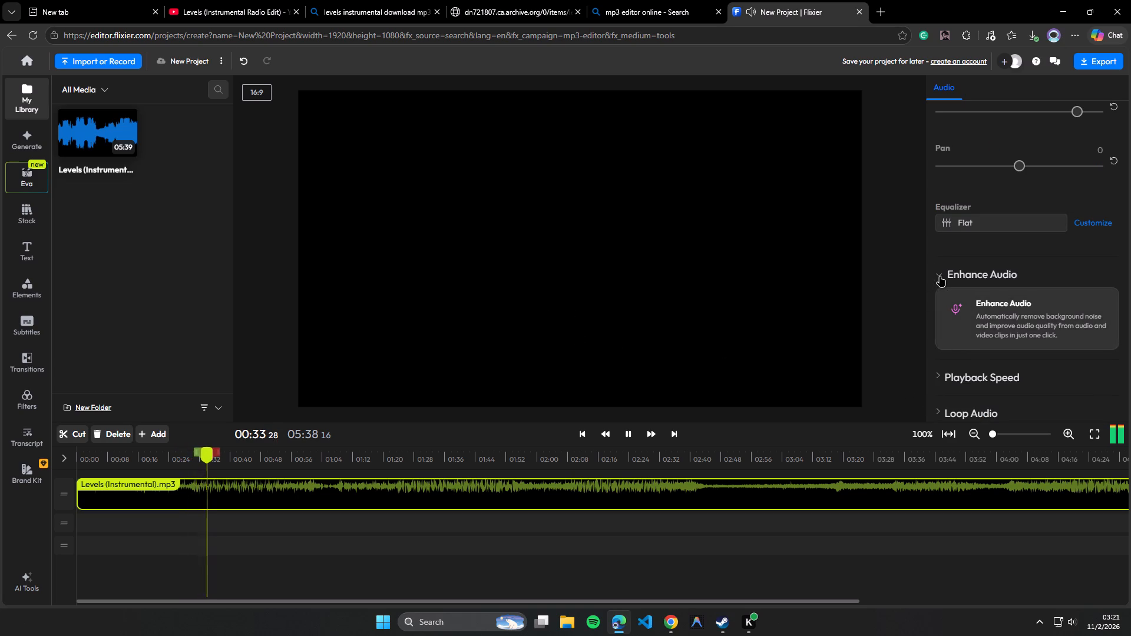
click(940, 276)
click(937, 351)
click(938, 346)
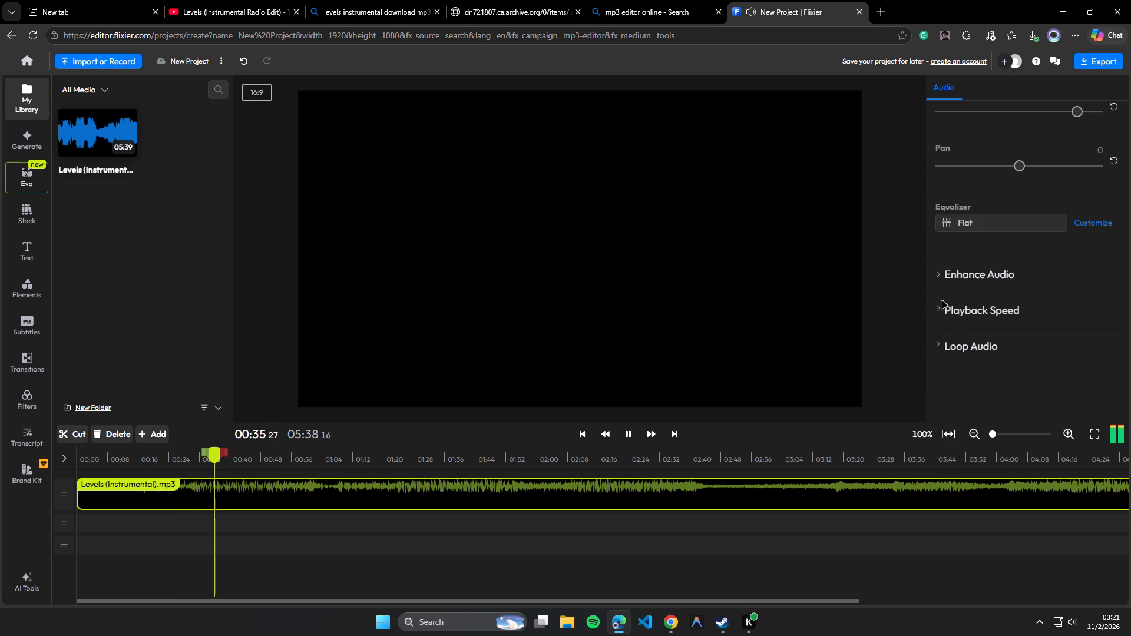
click(940, 312)
scroll(940, 304, down, 2)
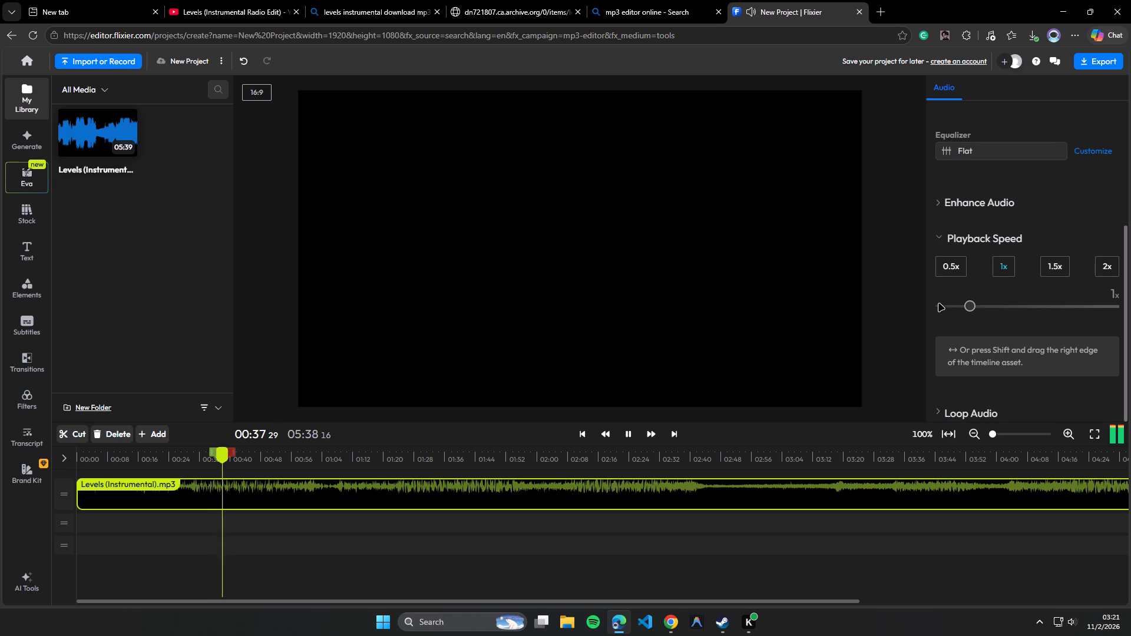
click(948, 246)
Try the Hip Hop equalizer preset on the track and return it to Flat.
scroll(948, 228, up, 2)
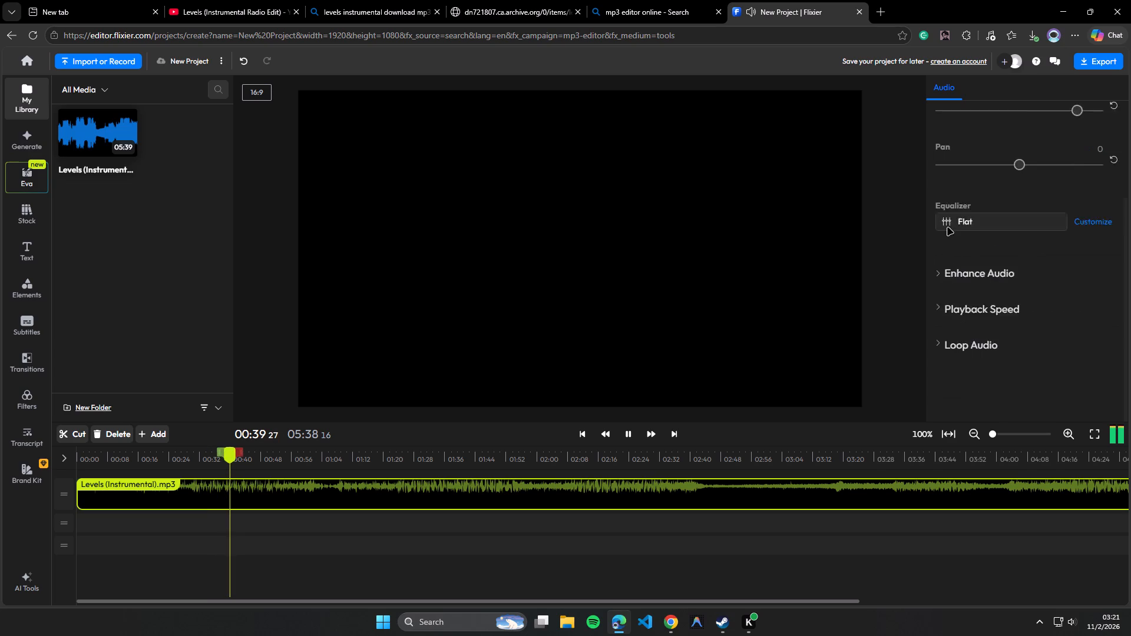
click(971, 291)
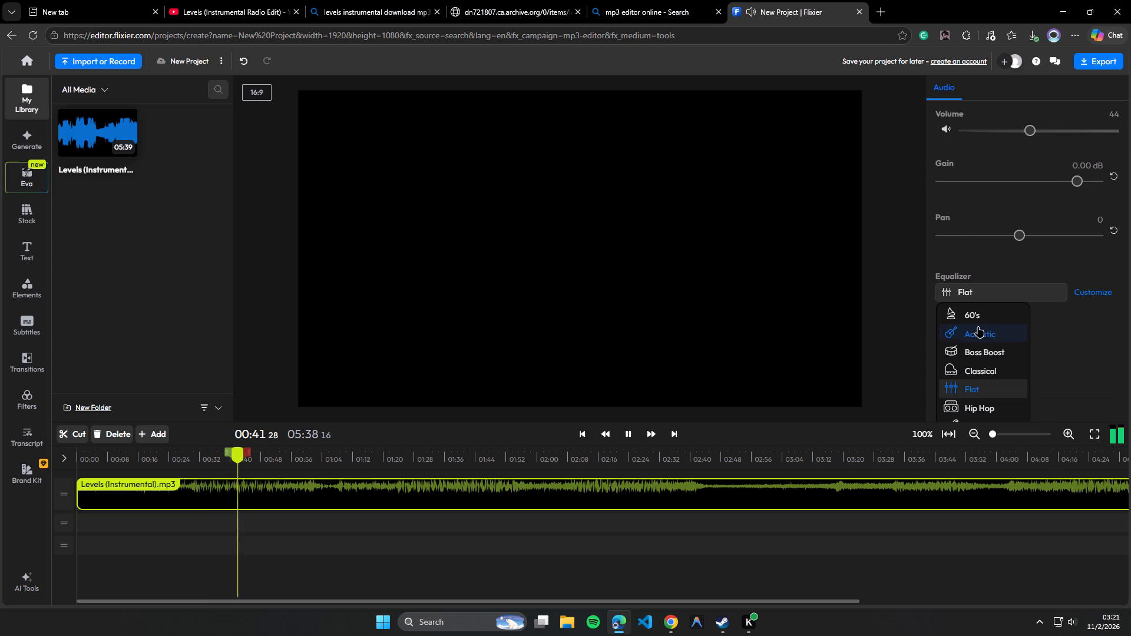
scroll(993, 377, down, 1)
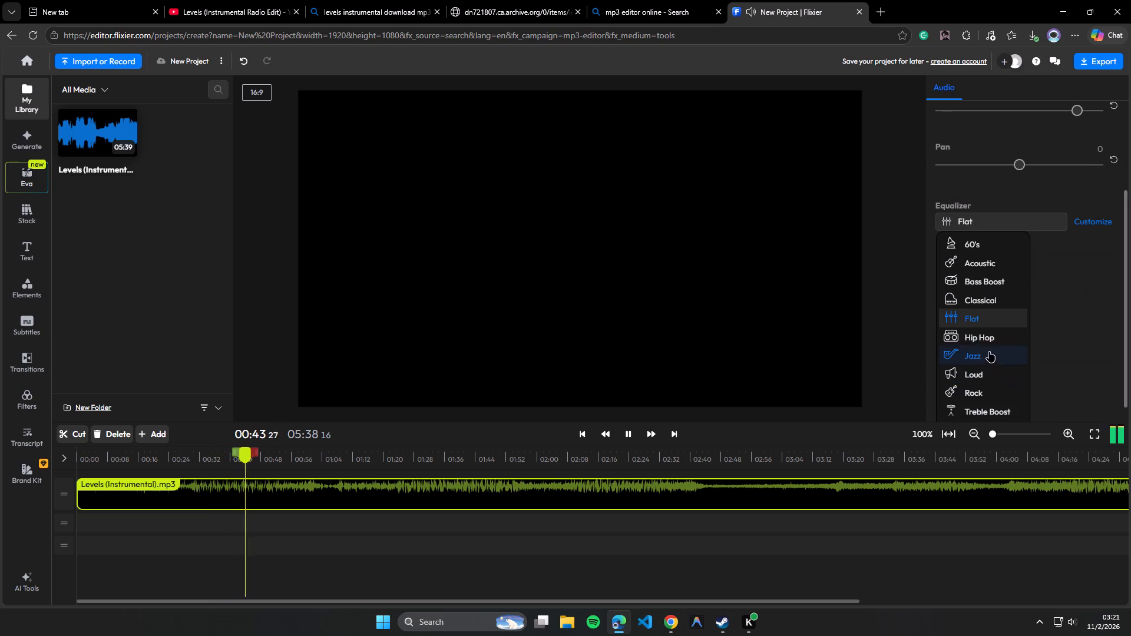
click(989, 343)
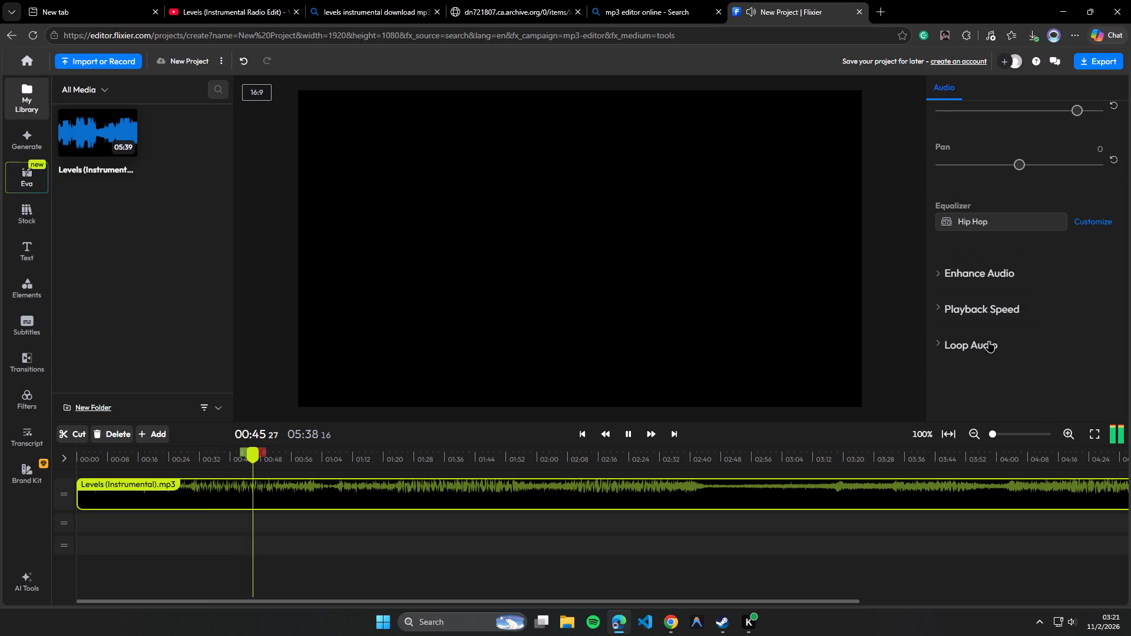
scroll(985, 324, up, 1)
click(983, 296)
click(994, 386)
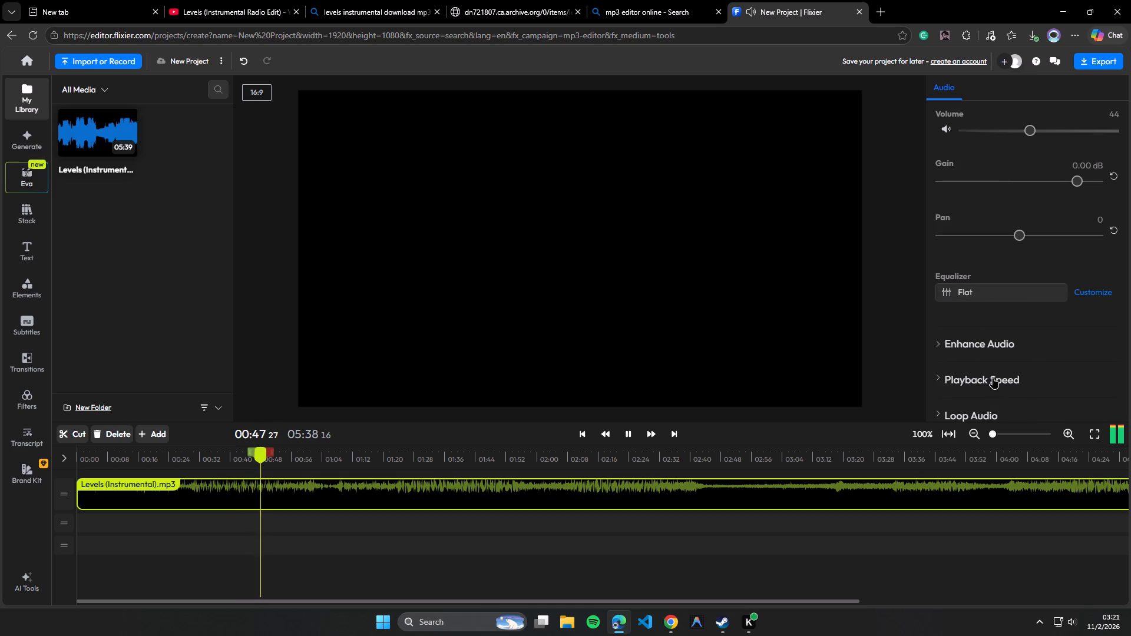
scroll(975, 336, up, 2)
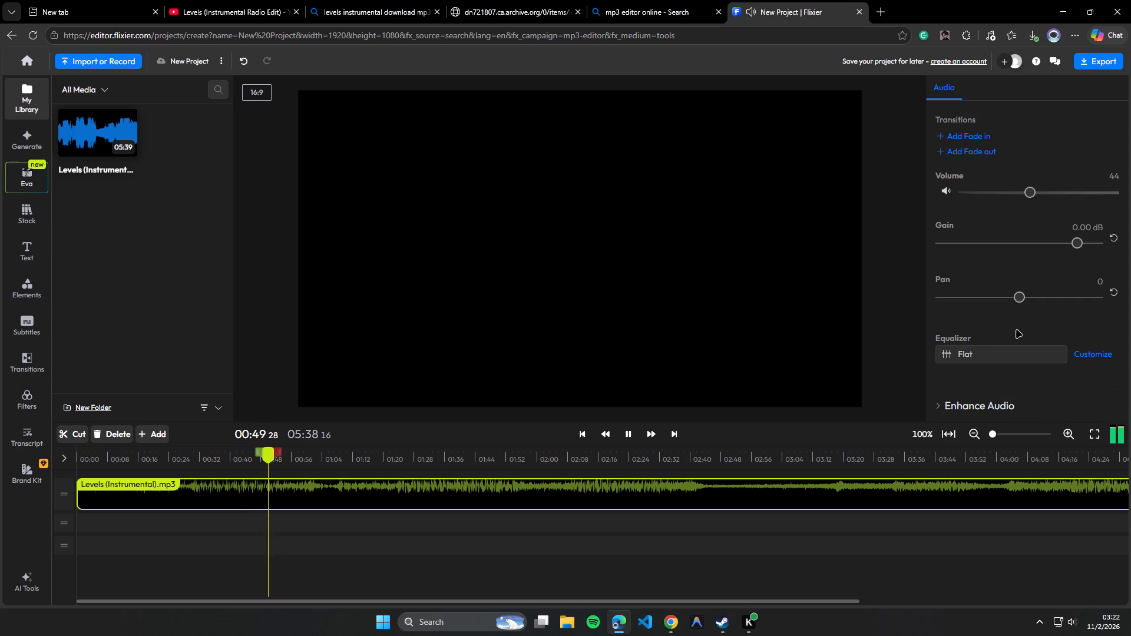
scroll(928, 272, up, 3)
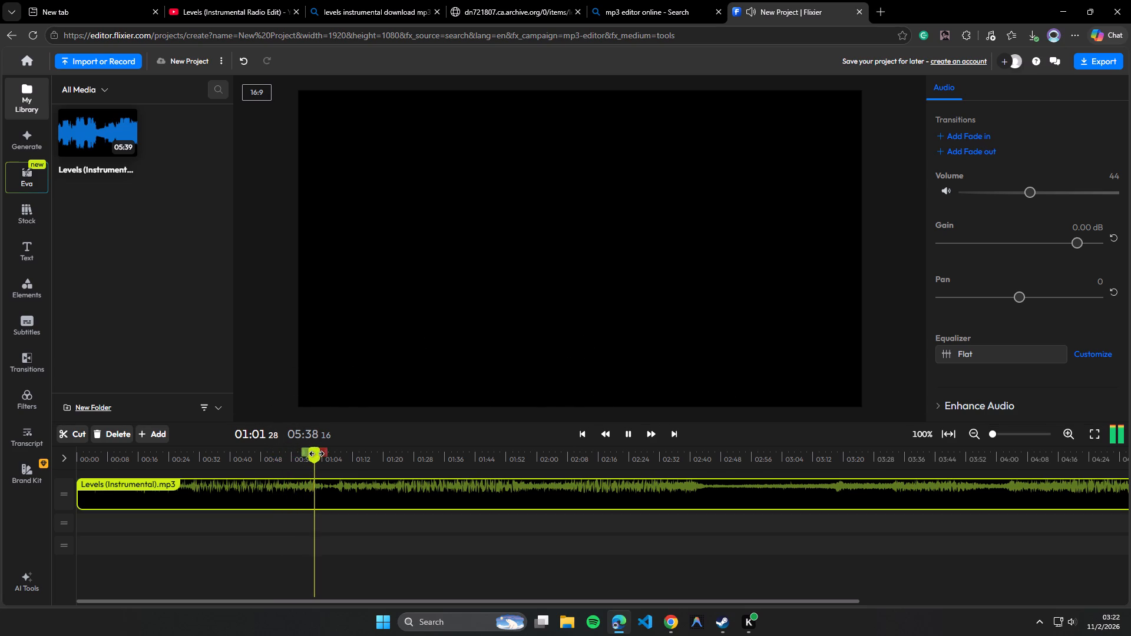
Pause playback and split the track at about 01:01.
click(629, 436)
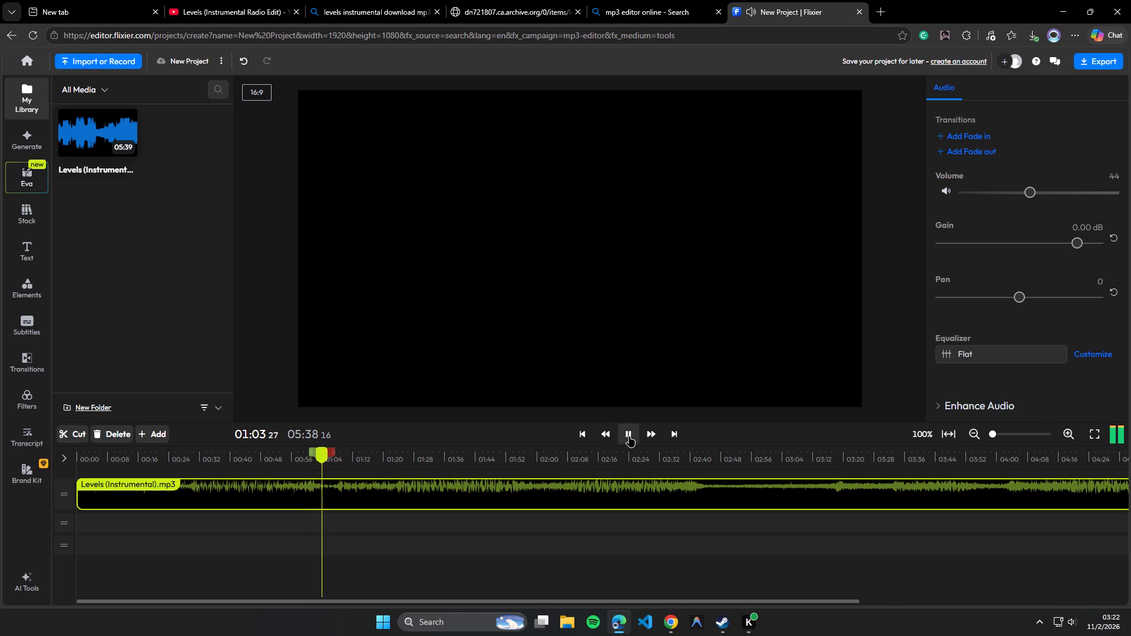
drag(318, 451, 310, 450)
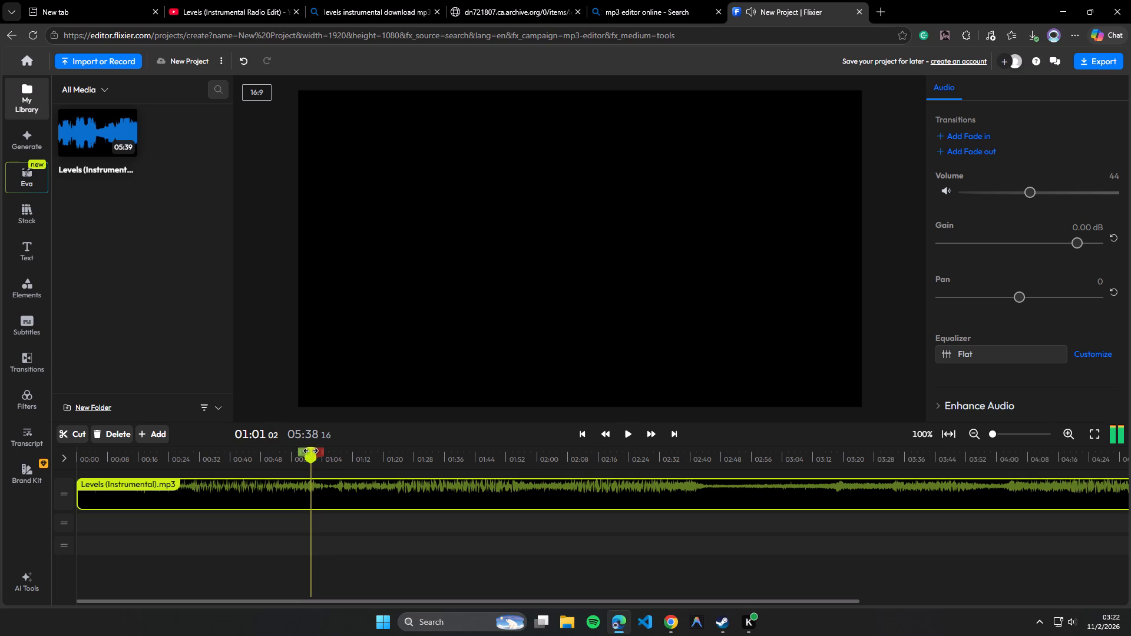
click(78, 433)
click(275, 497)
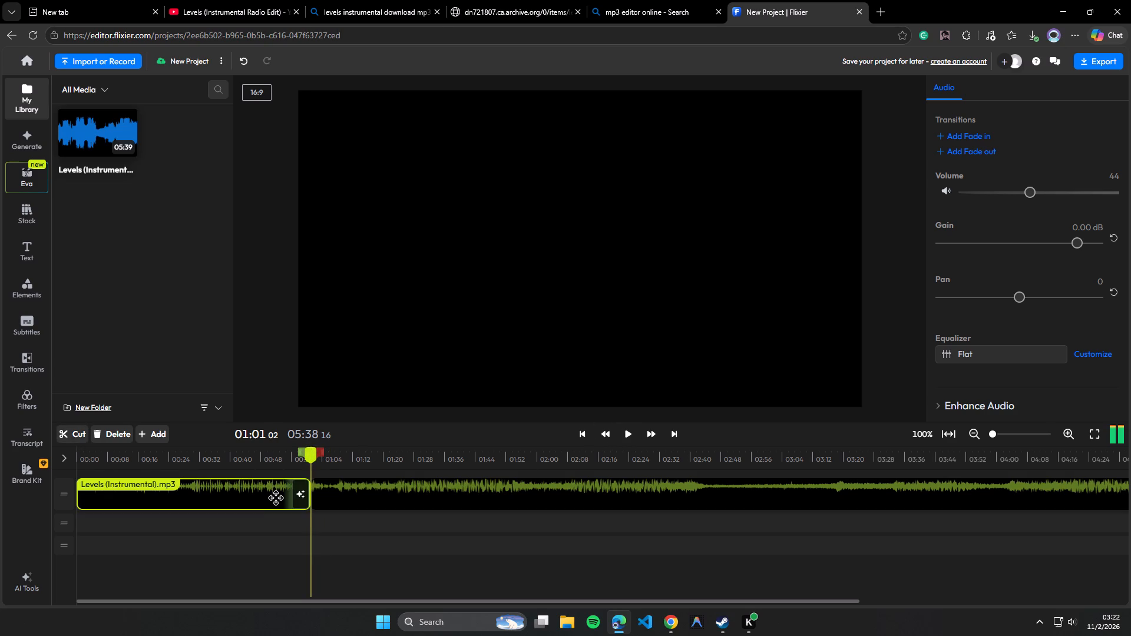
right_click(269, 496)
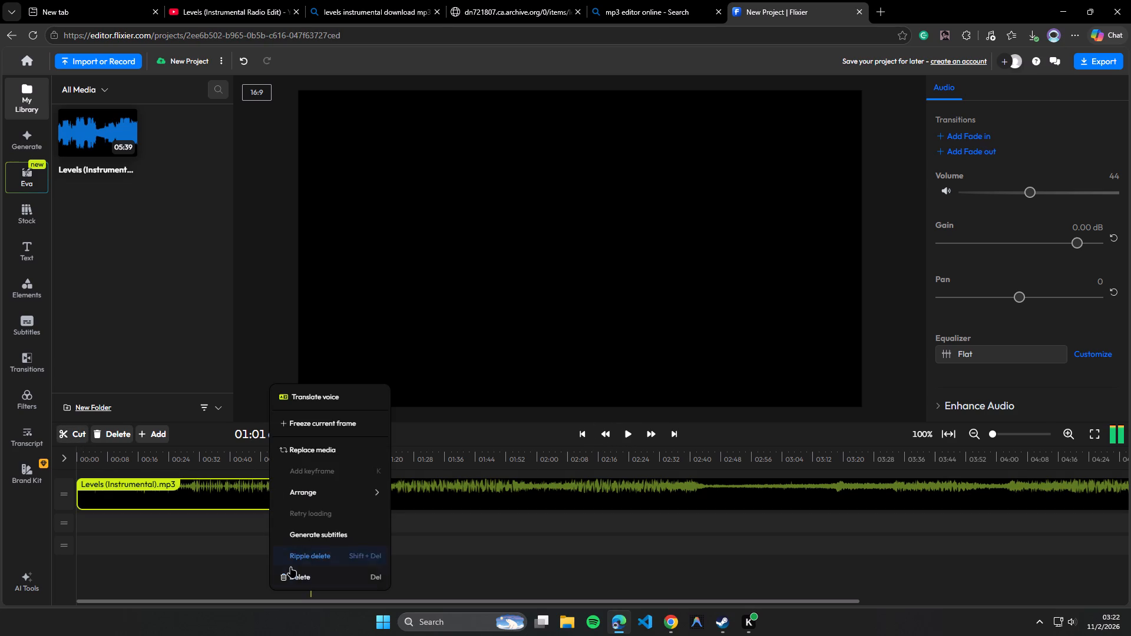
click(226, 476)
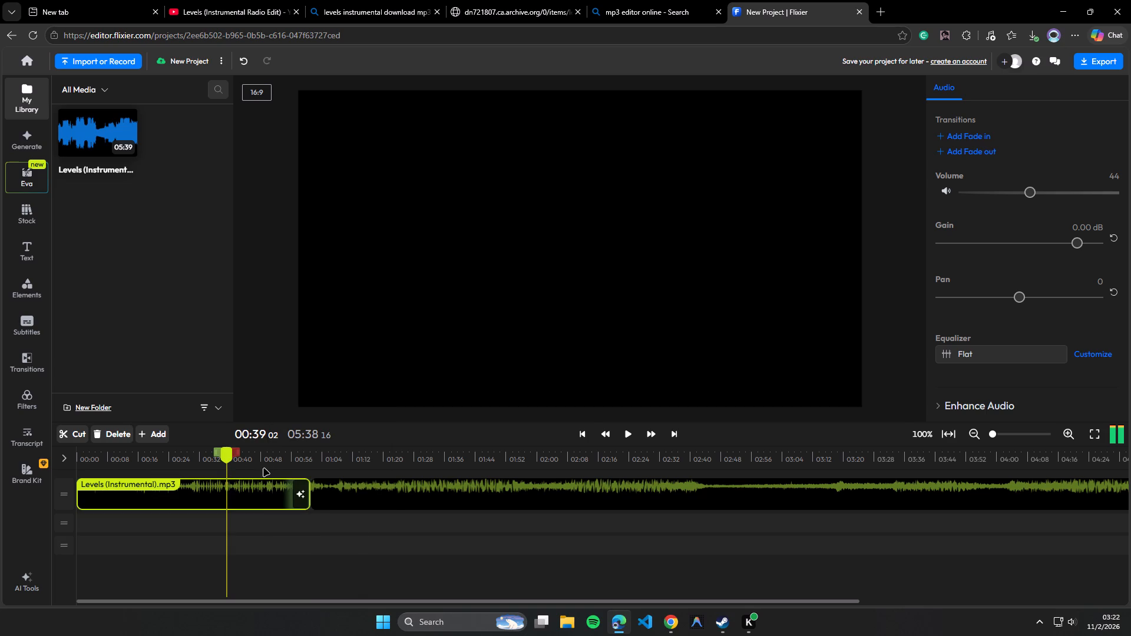
Play the audio briefly from the split point at about 01:01 to check the cut.
drag(228, 453, 313, 454)
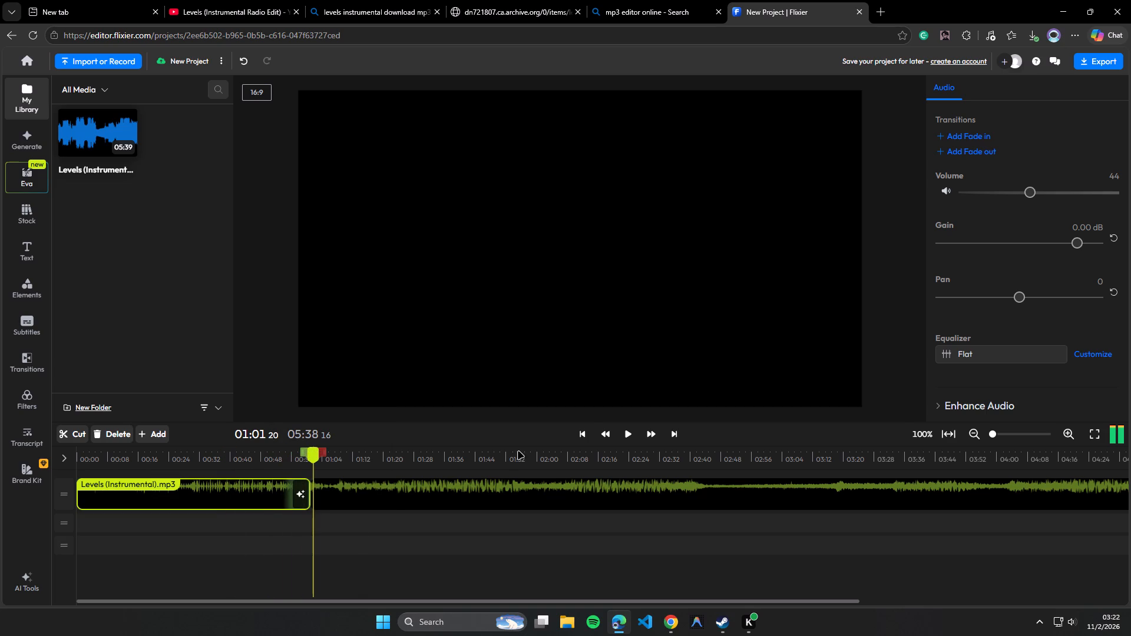
click(629, 429)
click(313, 455)
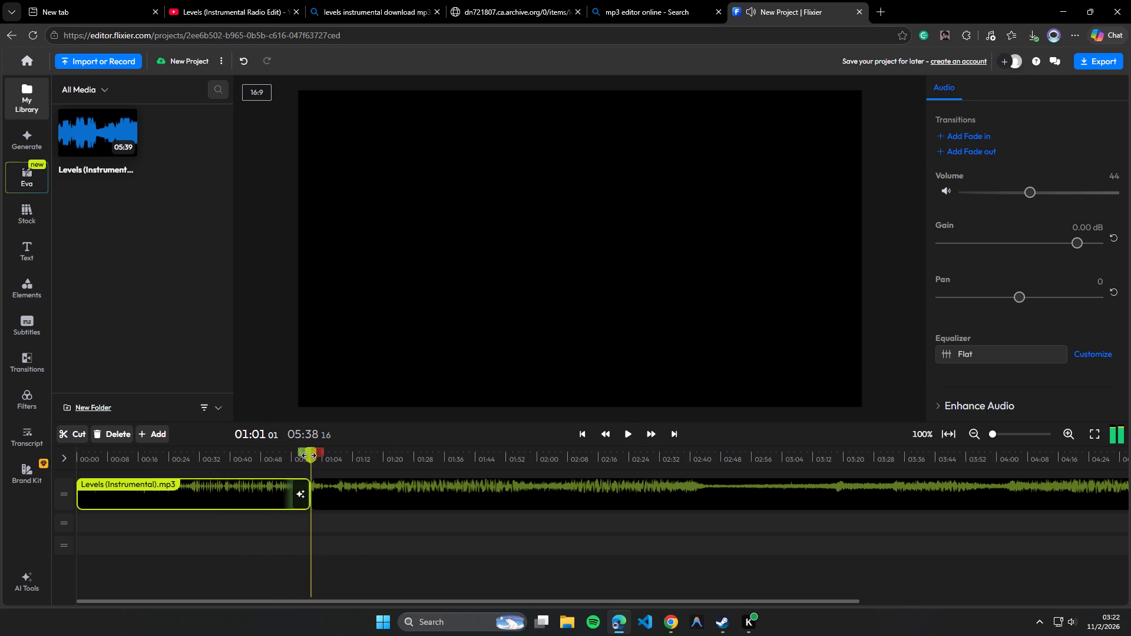
click(622, 437)
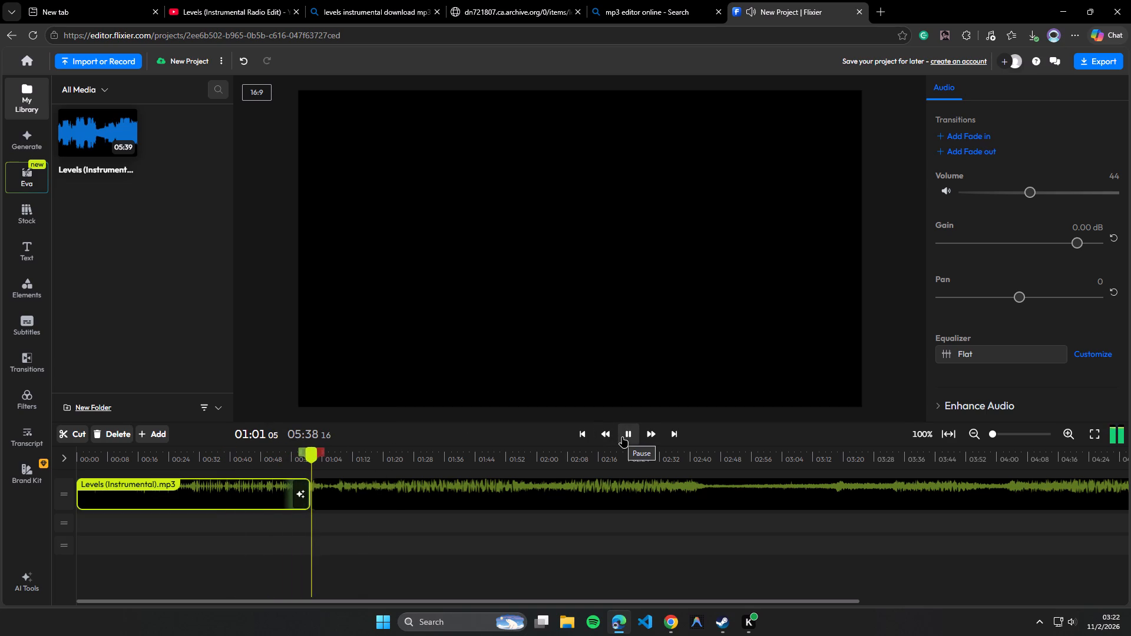
click(623, 437)
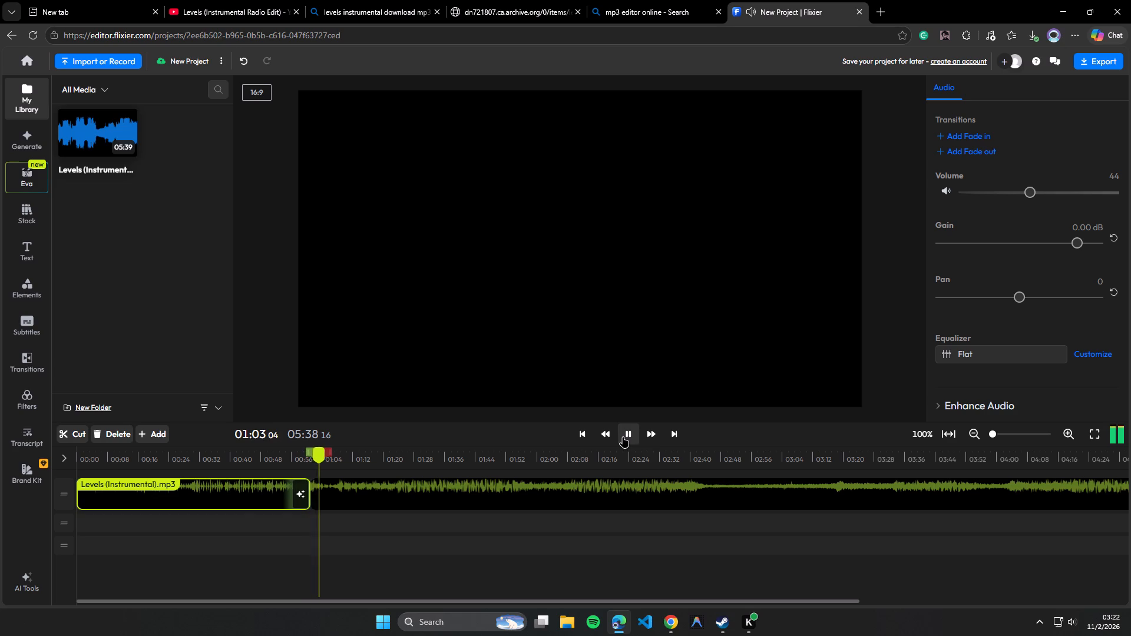
Delete the opening segment of the track before the split.
right_click(246, 500)
click(297, 574)
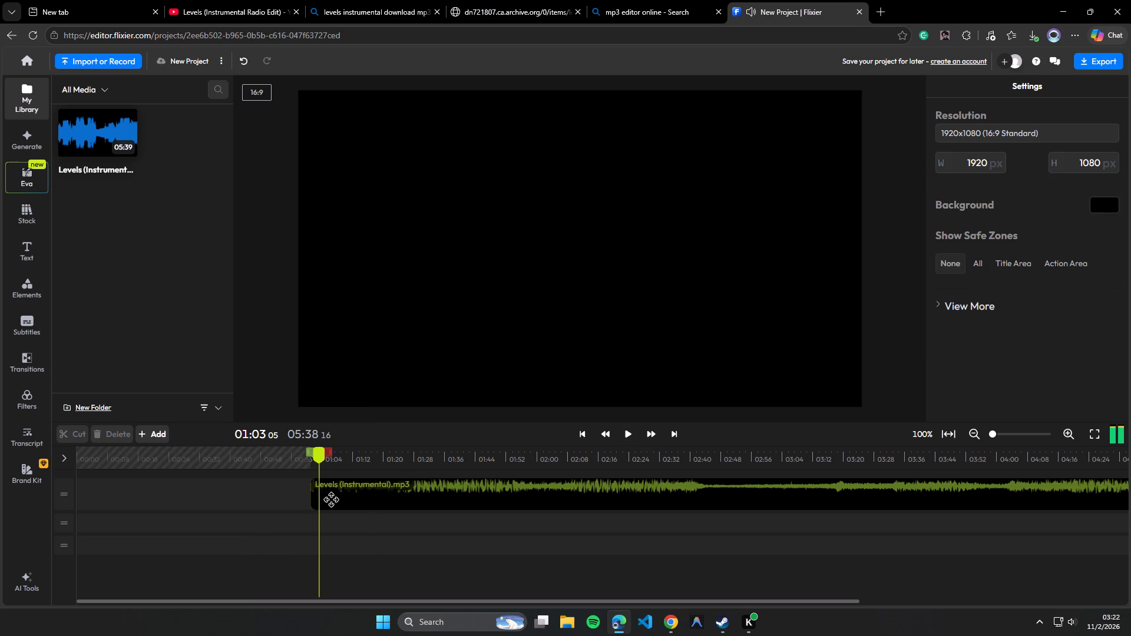
Listen to the remaining clip from its beginning at about 01:01.
drag(318, 455, 310, 453)
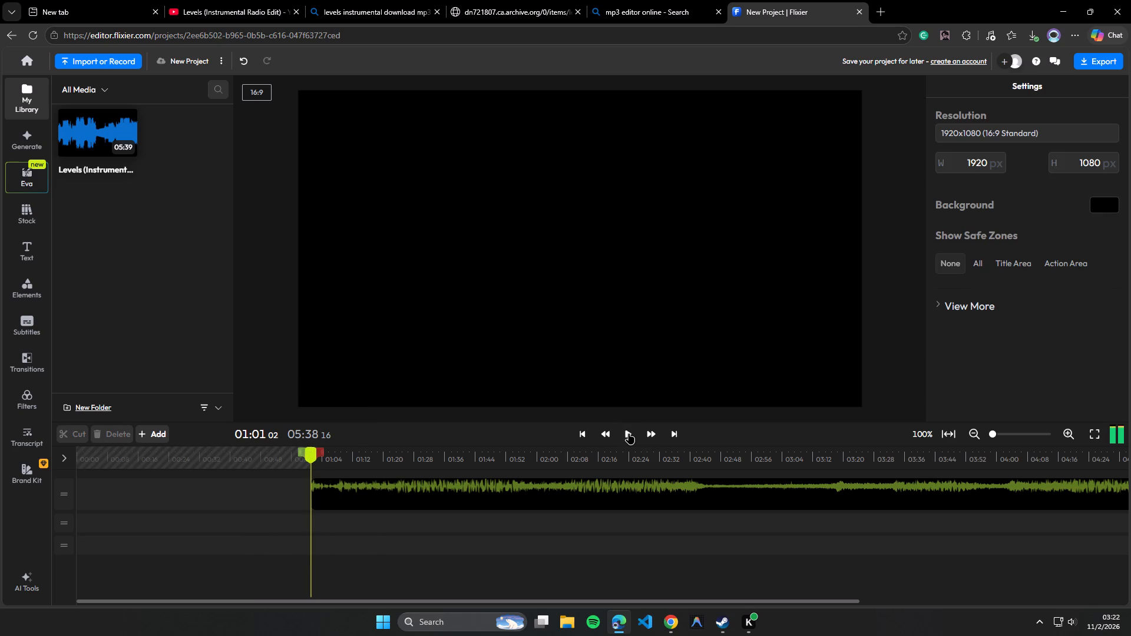
click(629, 433)
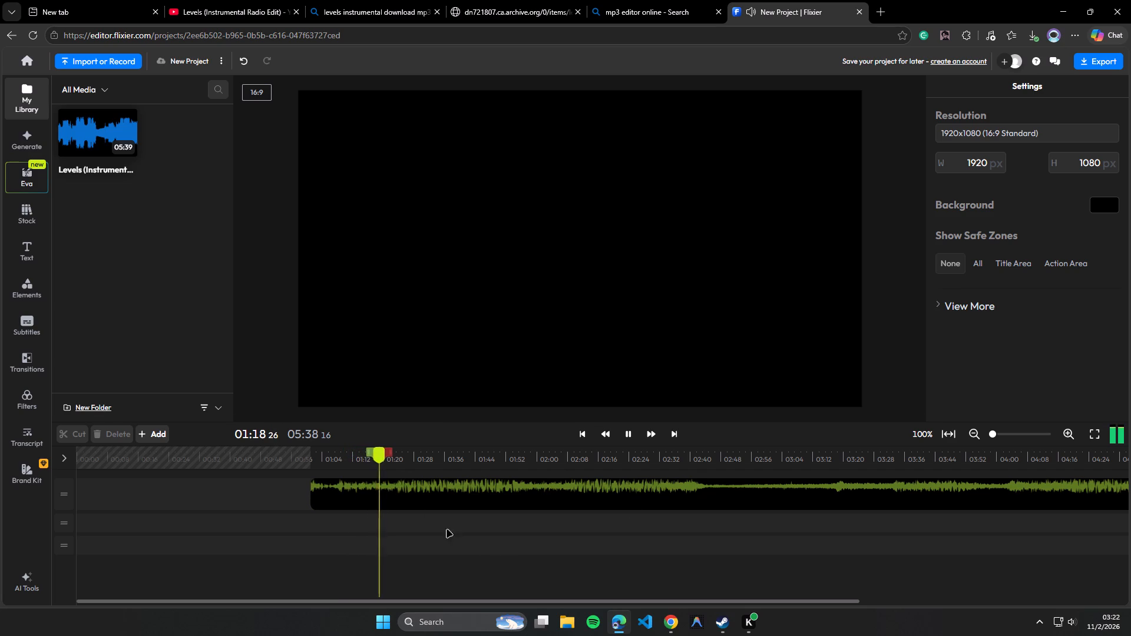
click(630, 432)
Move the remaining audio clip to the start of the timeline at 00:00.
drag(620, 508, 350, 514)
Listen to the repositioned clip from about 00:10 onward.
drag(387, 458, 115, 462)
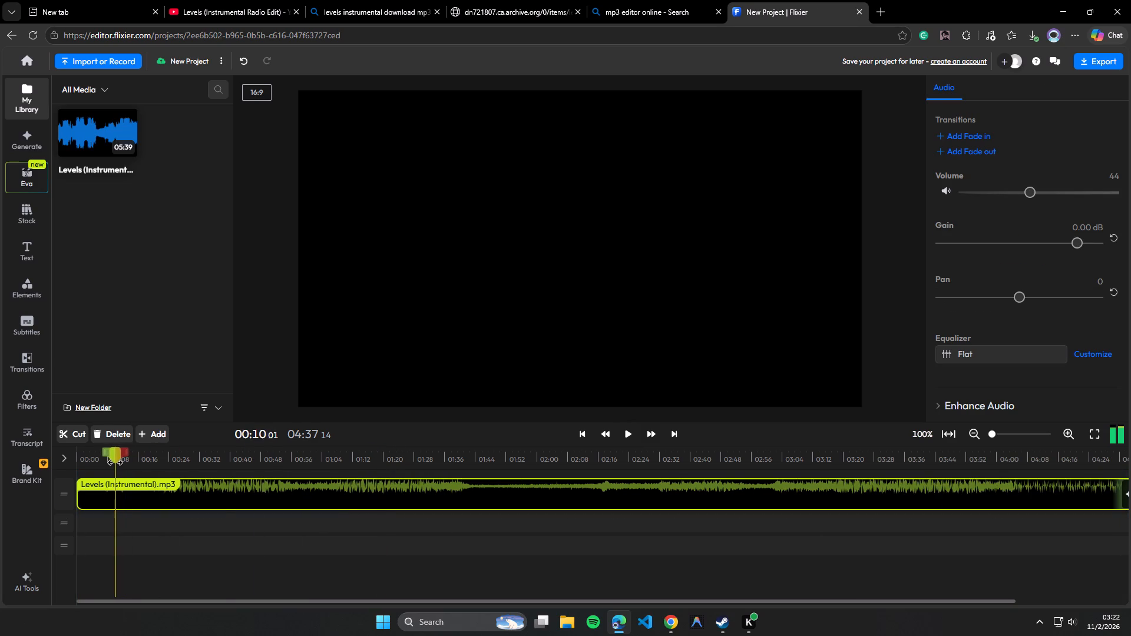
drag(115, 462, 114, 462)
click(620, 436)
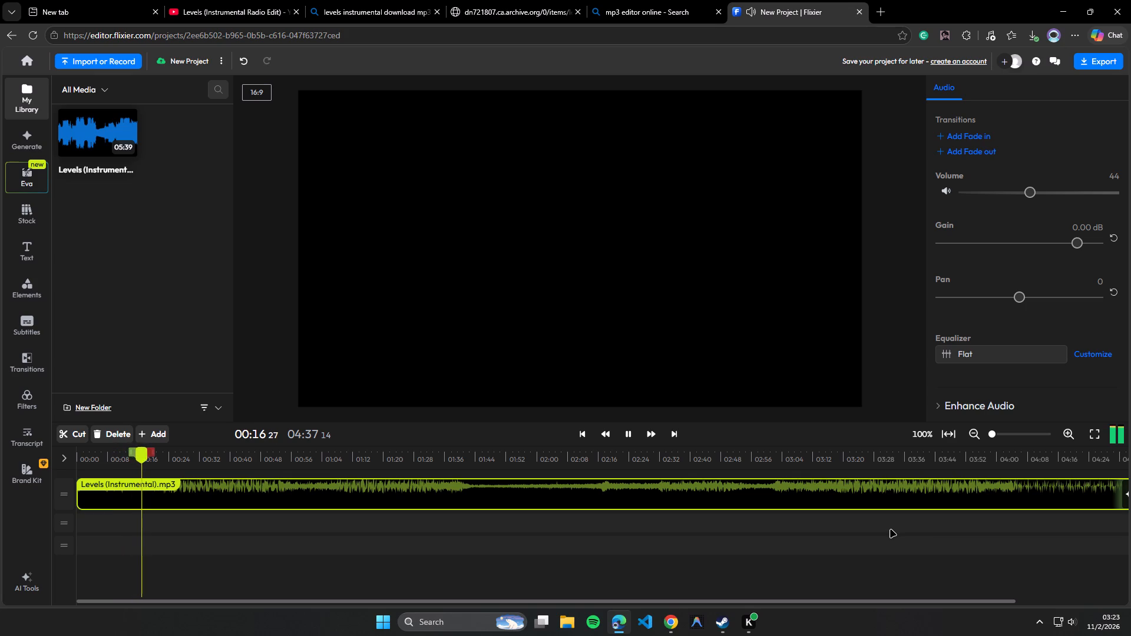
click(631, 436)
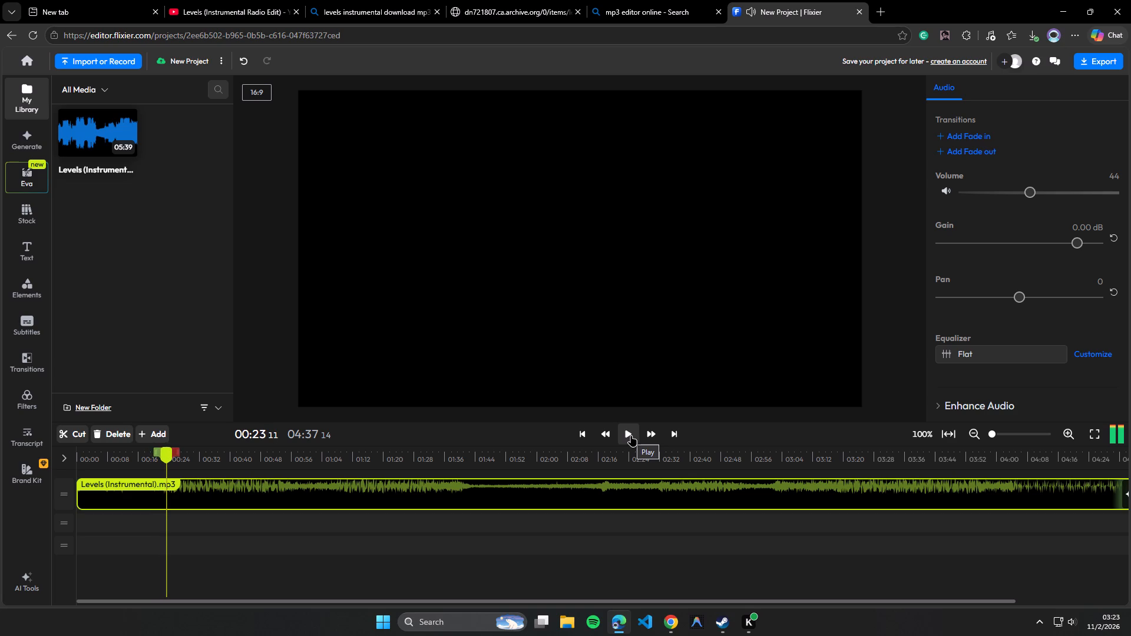
click(631, 436)
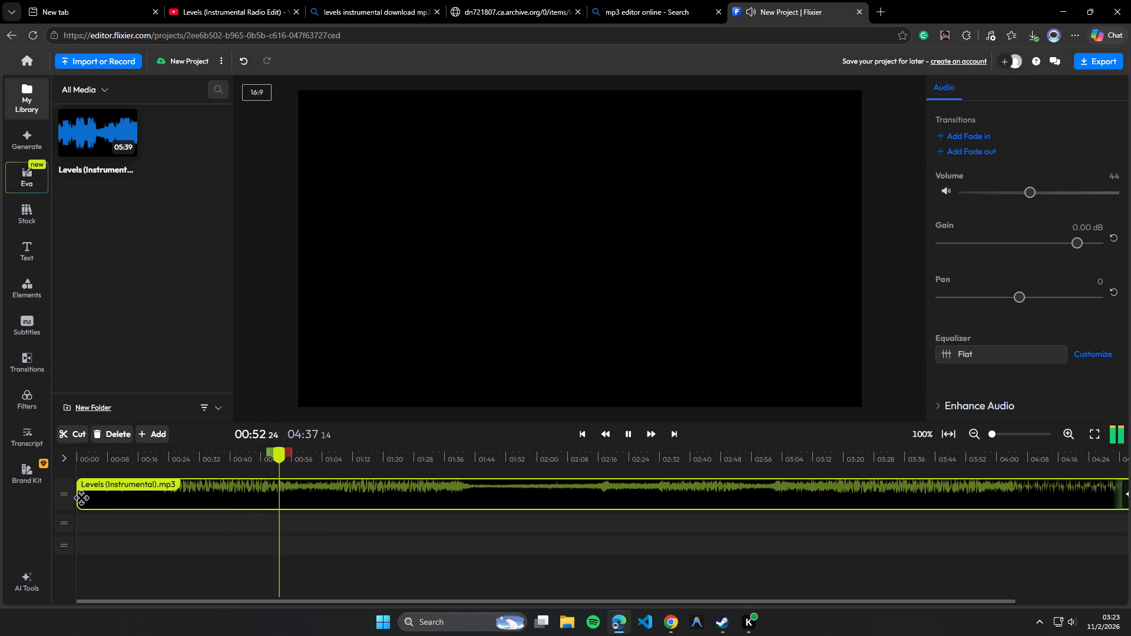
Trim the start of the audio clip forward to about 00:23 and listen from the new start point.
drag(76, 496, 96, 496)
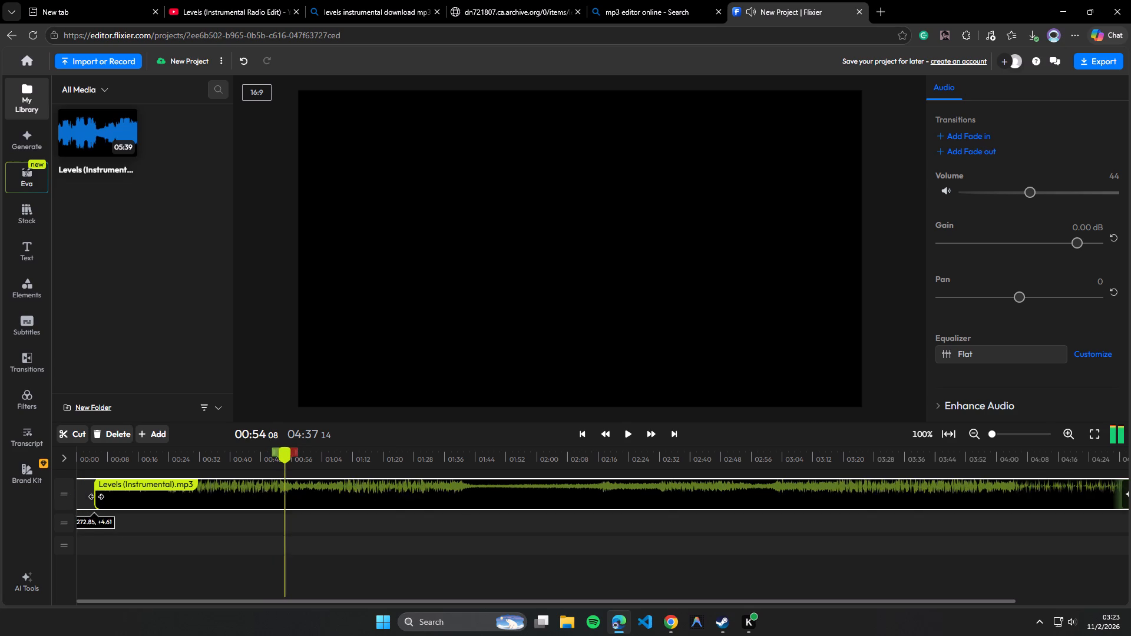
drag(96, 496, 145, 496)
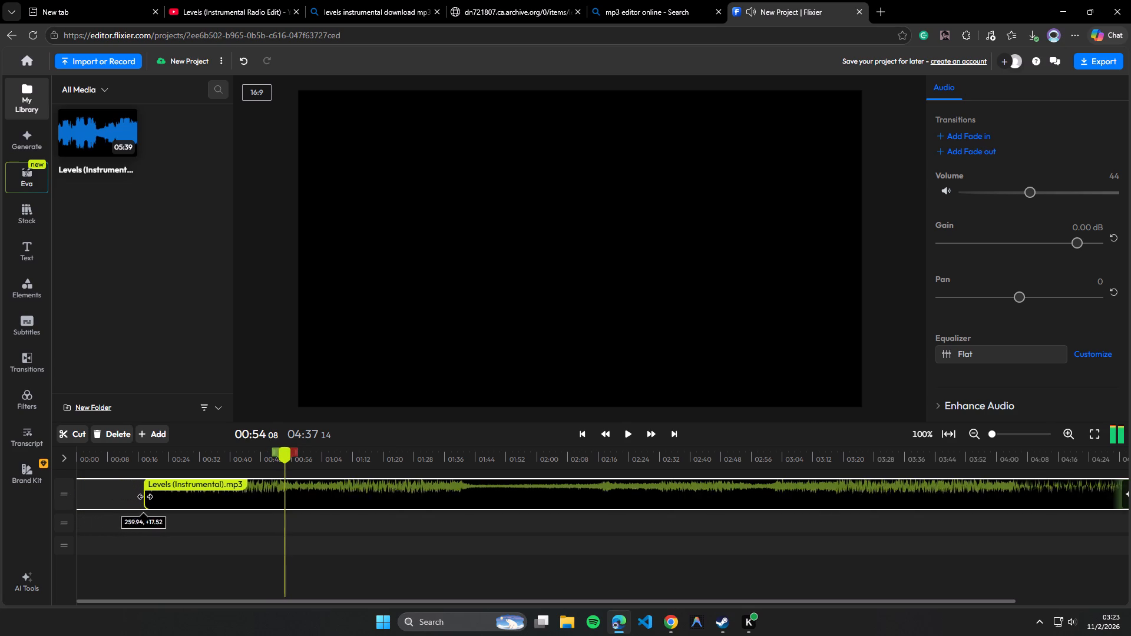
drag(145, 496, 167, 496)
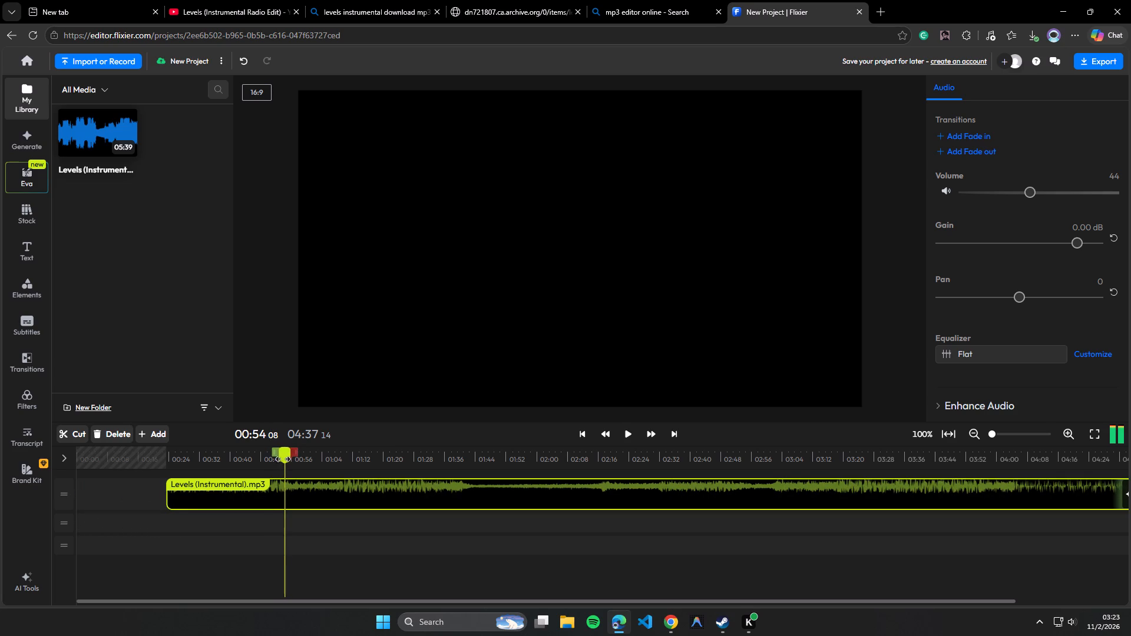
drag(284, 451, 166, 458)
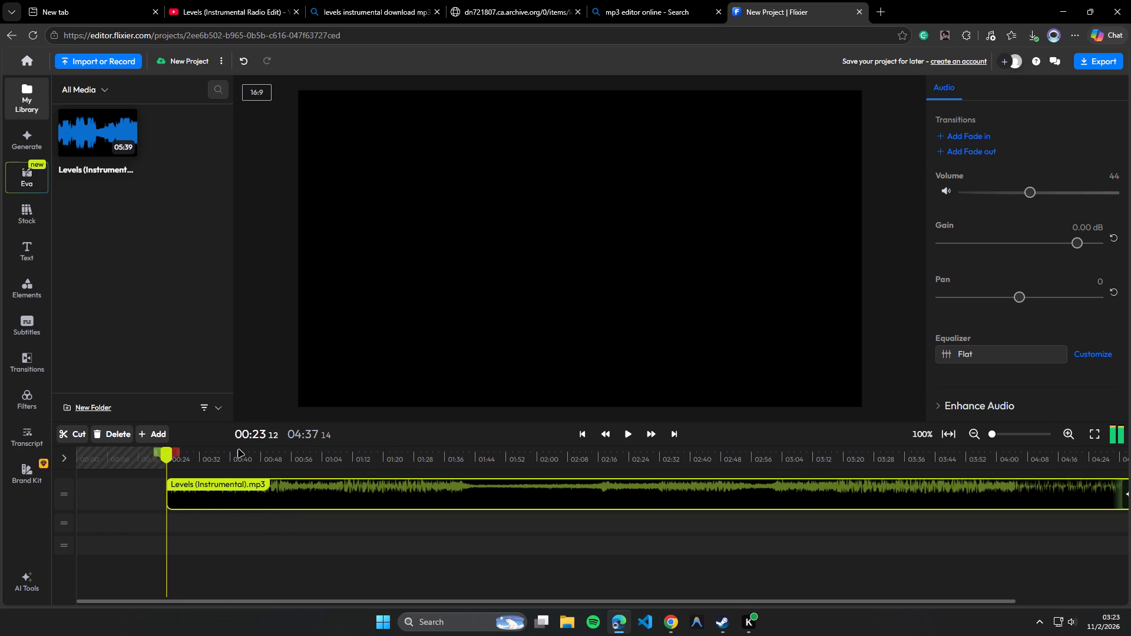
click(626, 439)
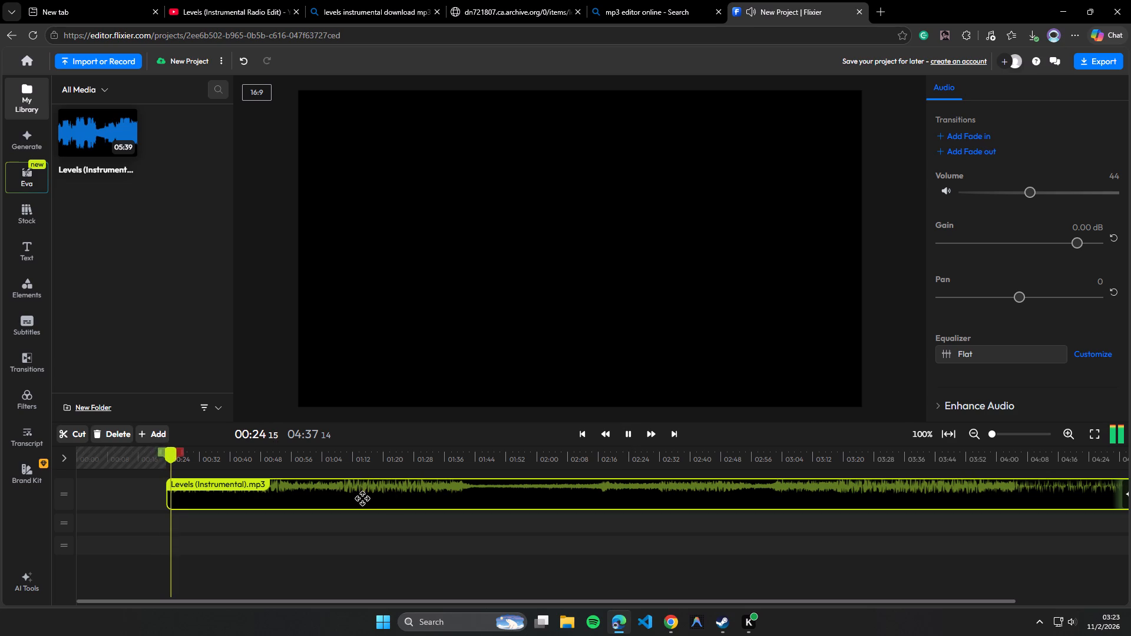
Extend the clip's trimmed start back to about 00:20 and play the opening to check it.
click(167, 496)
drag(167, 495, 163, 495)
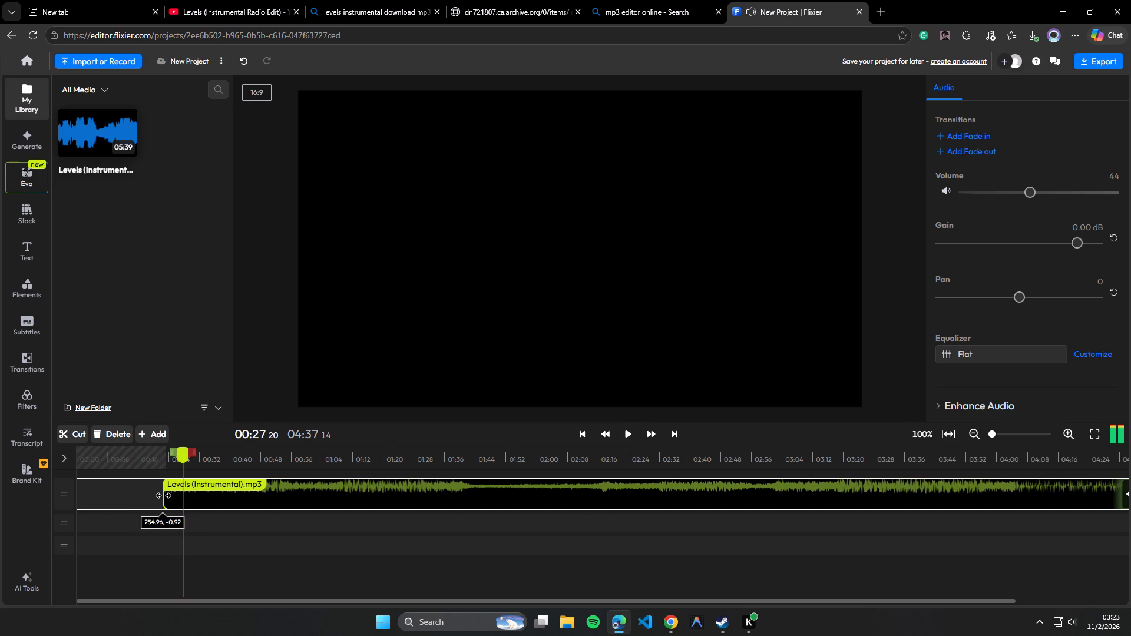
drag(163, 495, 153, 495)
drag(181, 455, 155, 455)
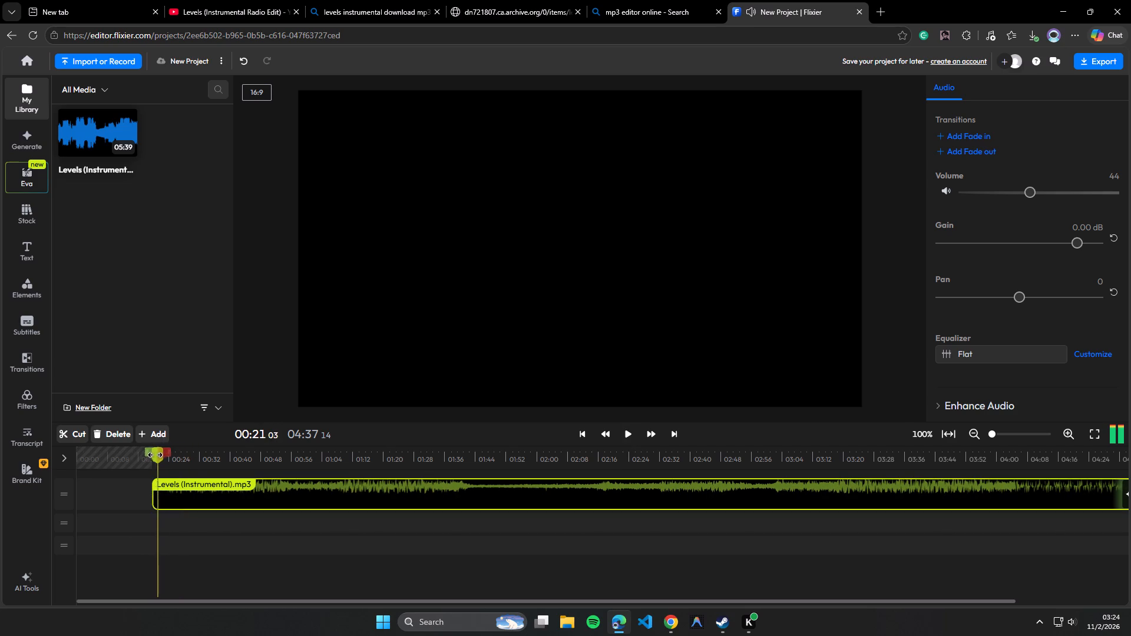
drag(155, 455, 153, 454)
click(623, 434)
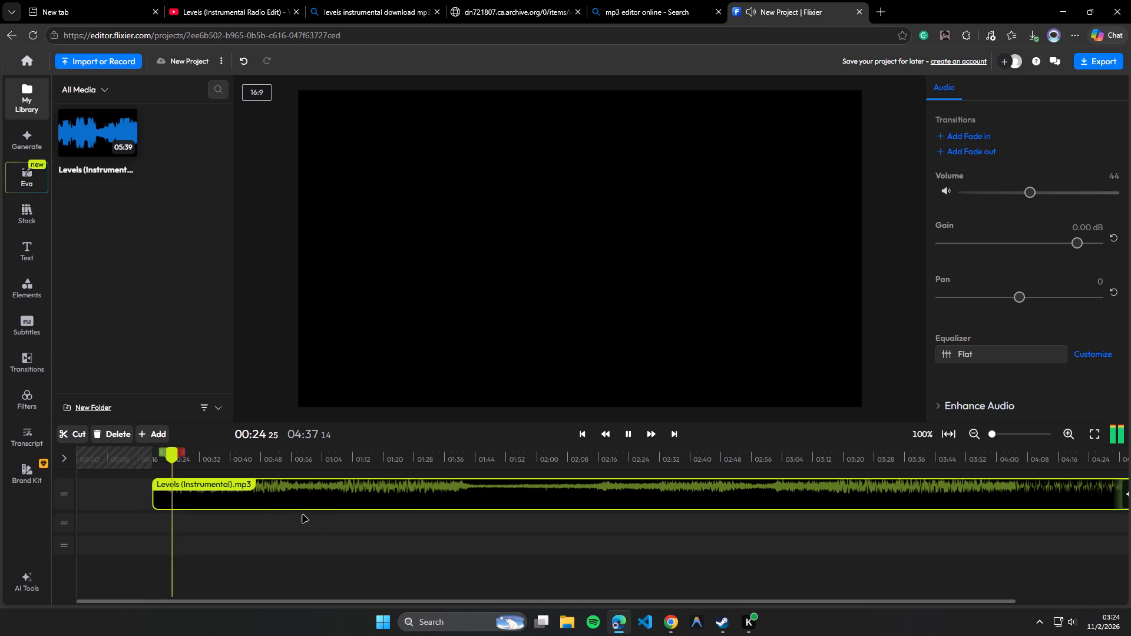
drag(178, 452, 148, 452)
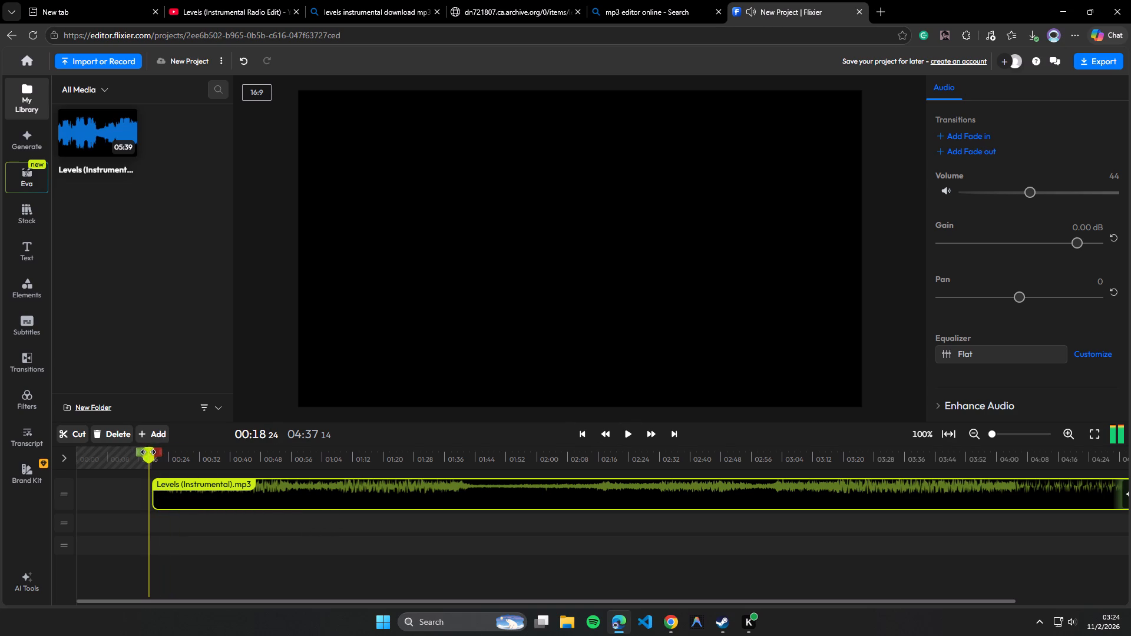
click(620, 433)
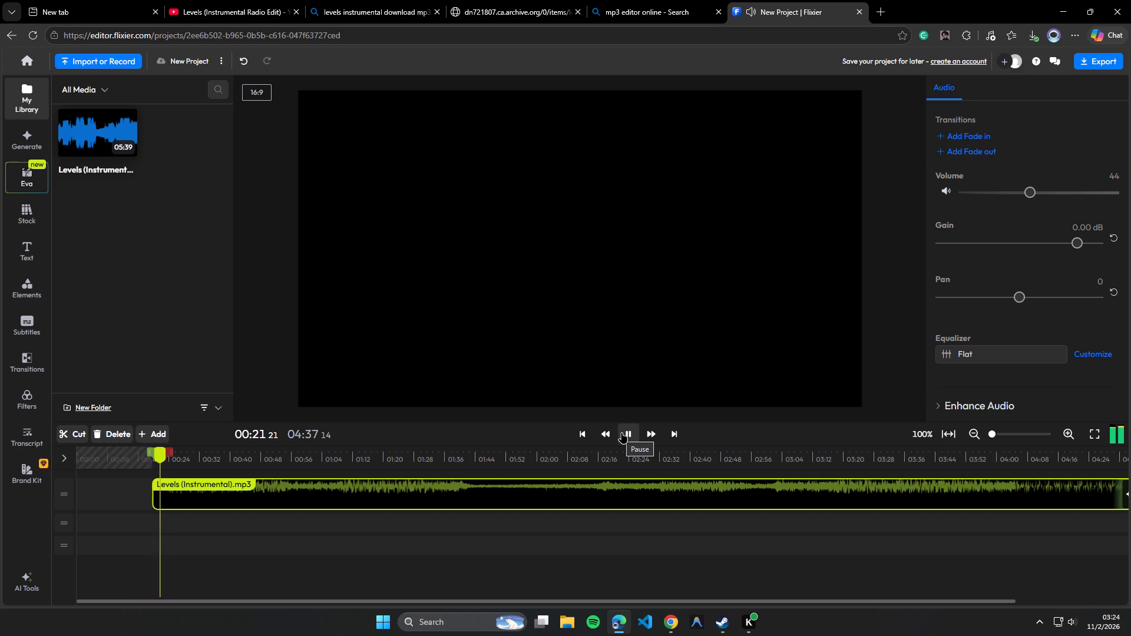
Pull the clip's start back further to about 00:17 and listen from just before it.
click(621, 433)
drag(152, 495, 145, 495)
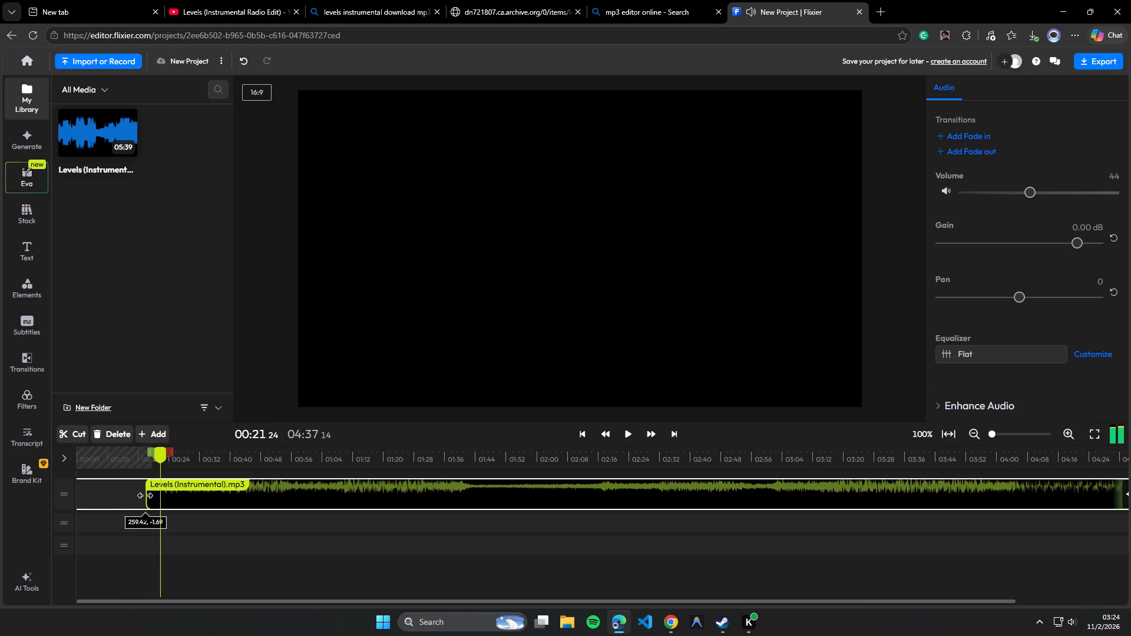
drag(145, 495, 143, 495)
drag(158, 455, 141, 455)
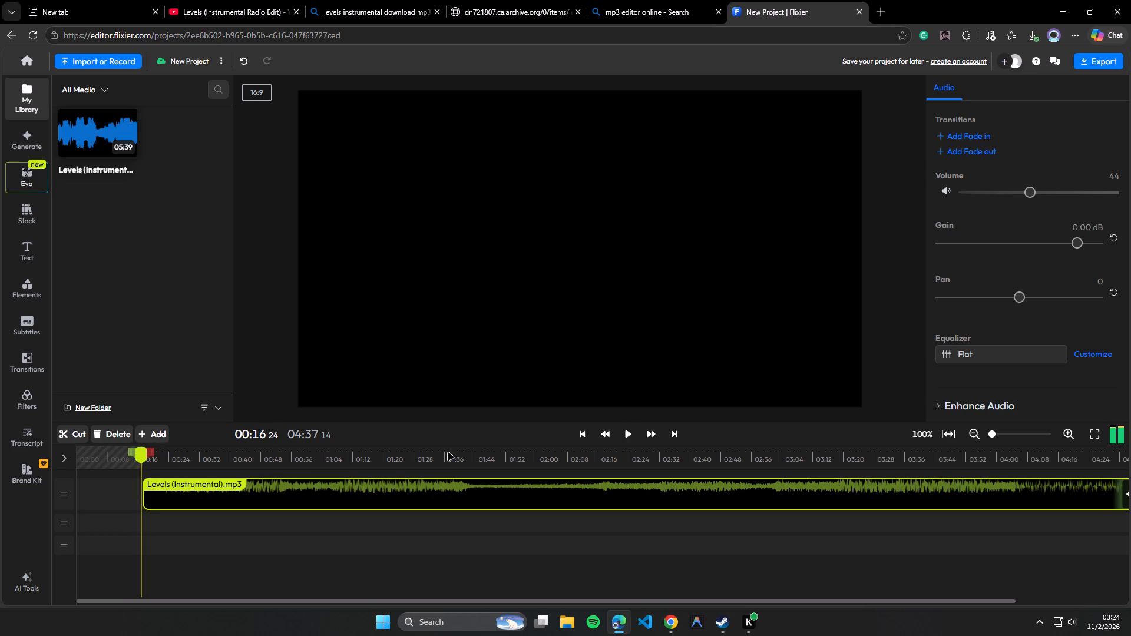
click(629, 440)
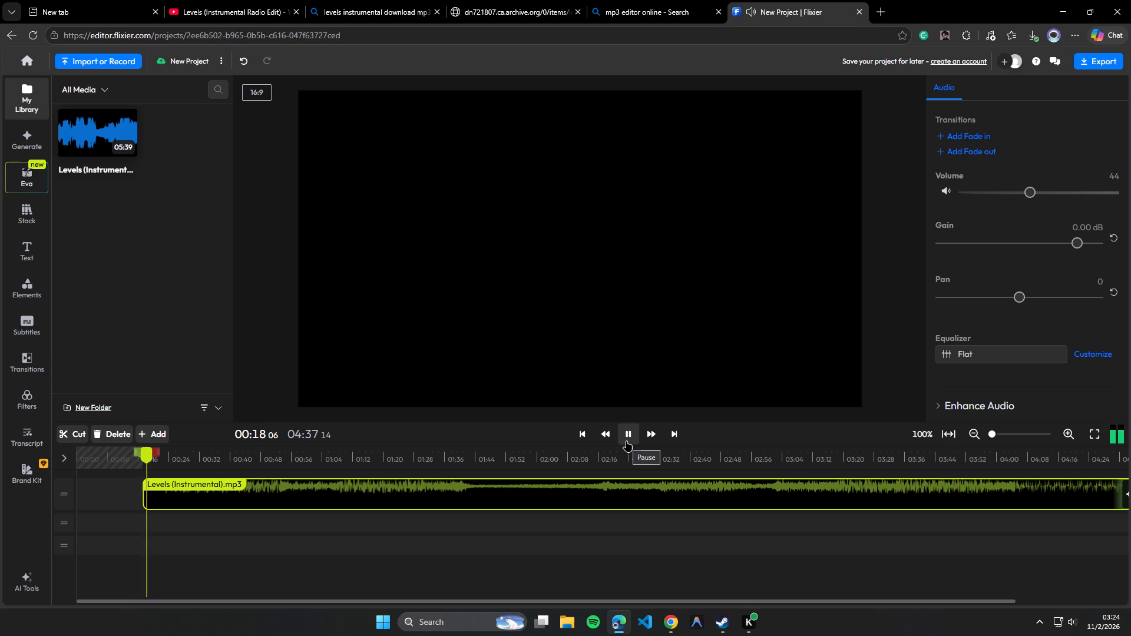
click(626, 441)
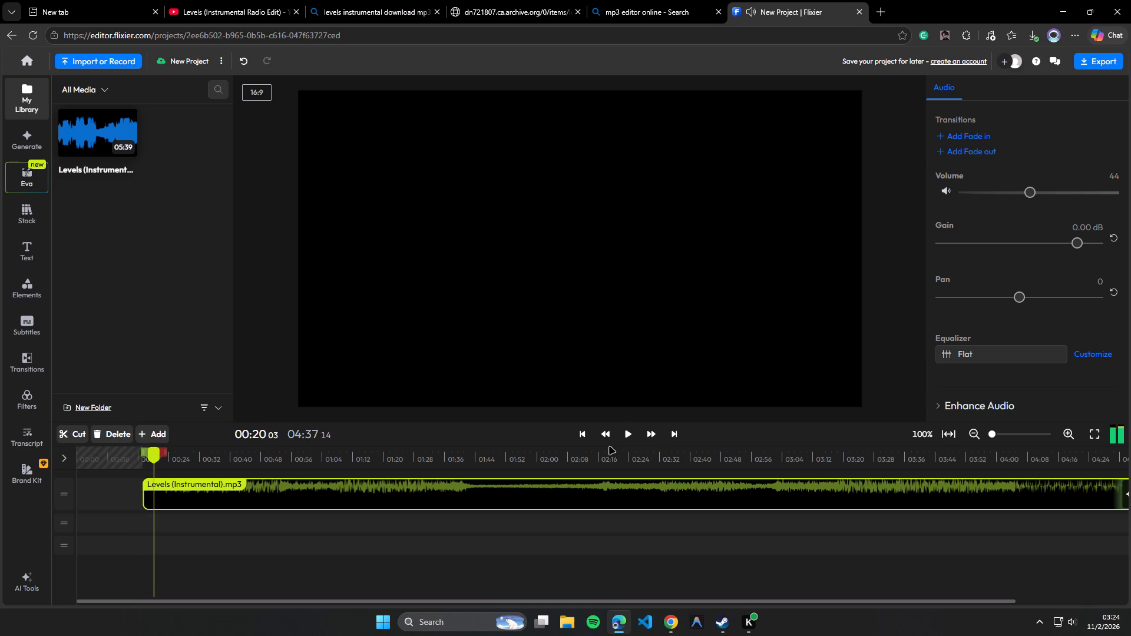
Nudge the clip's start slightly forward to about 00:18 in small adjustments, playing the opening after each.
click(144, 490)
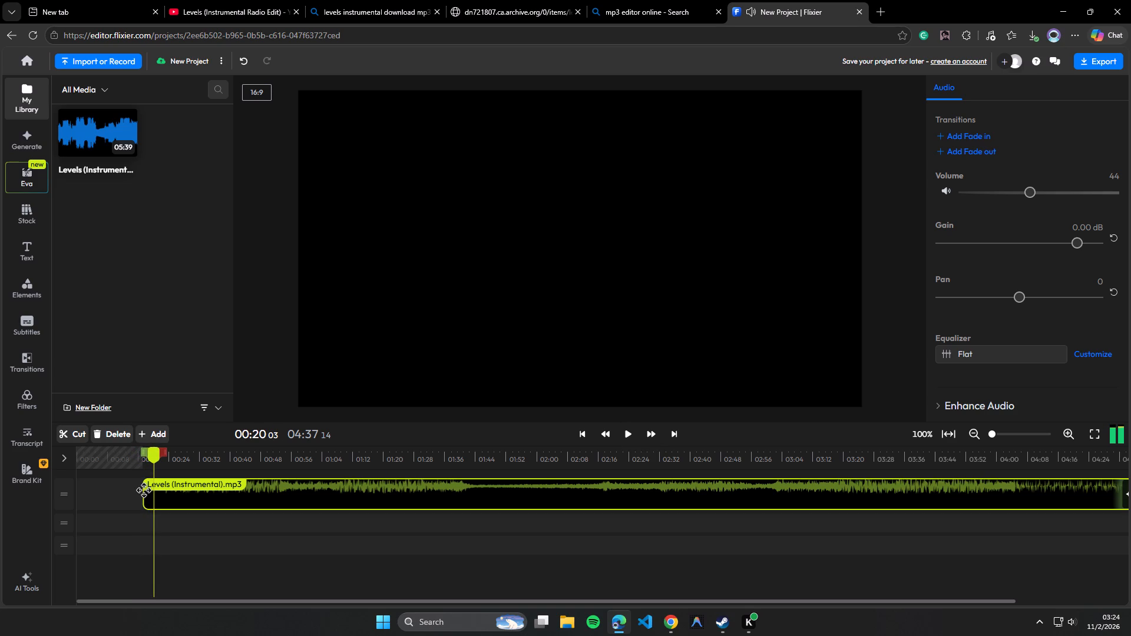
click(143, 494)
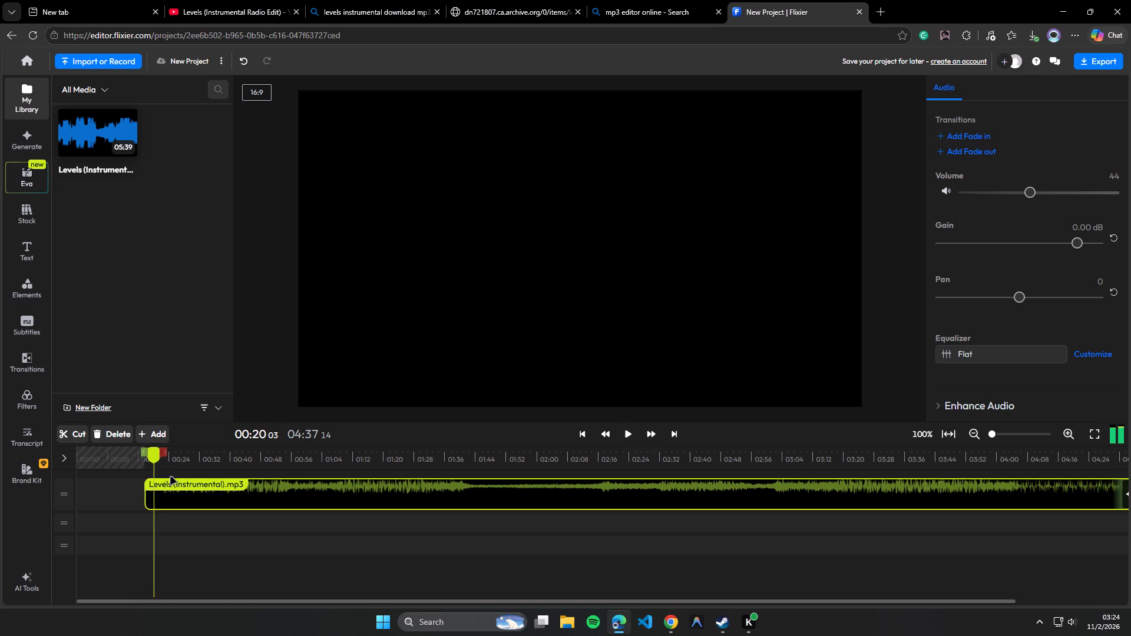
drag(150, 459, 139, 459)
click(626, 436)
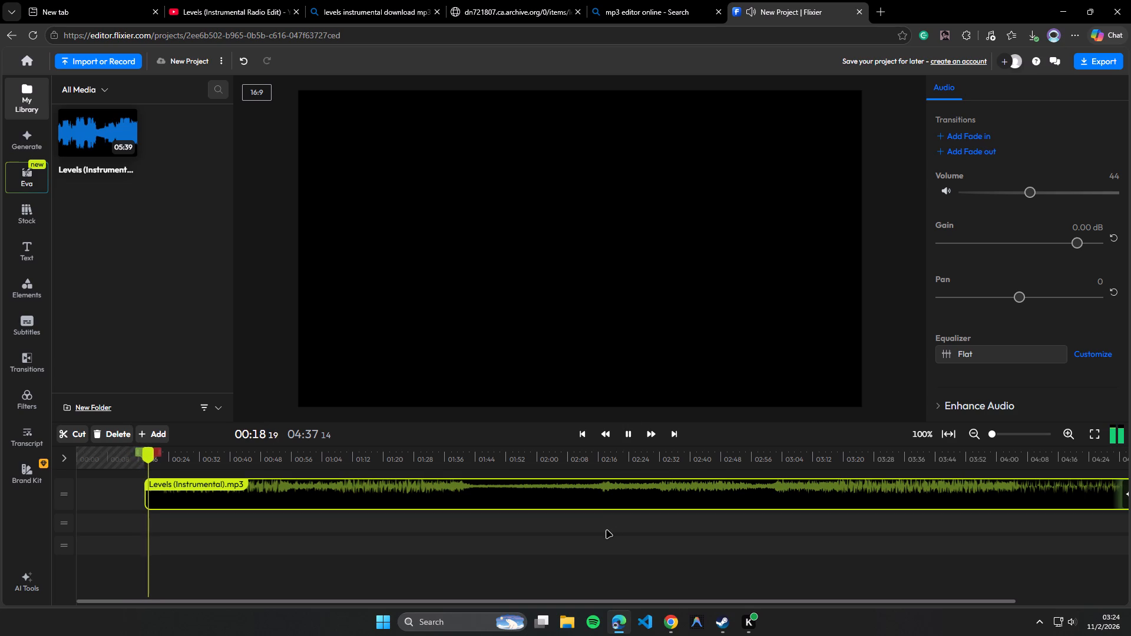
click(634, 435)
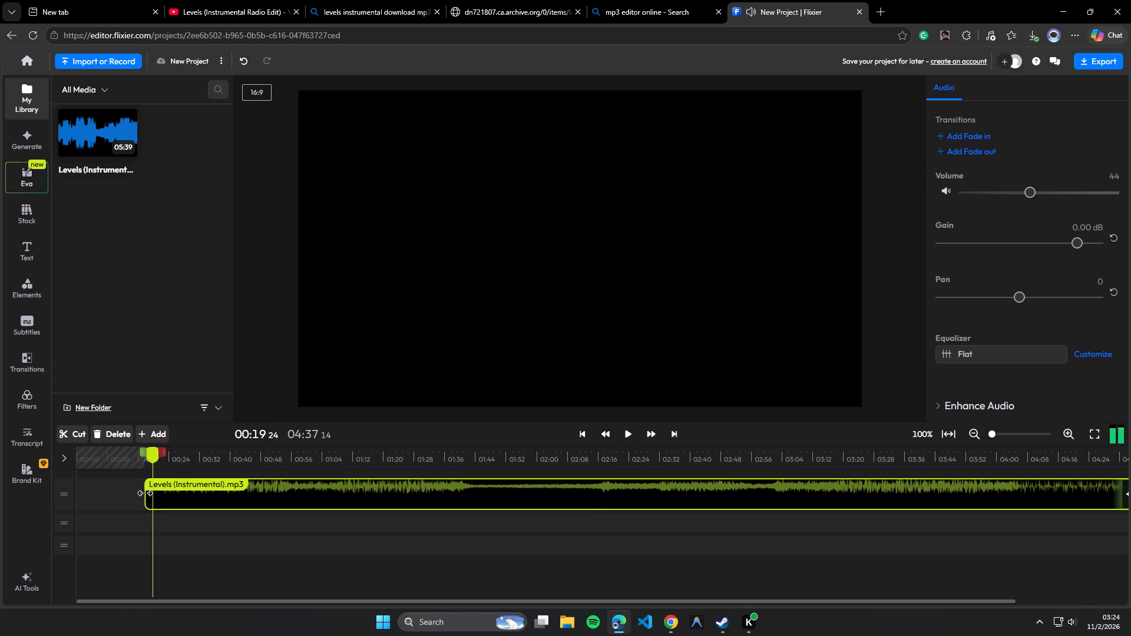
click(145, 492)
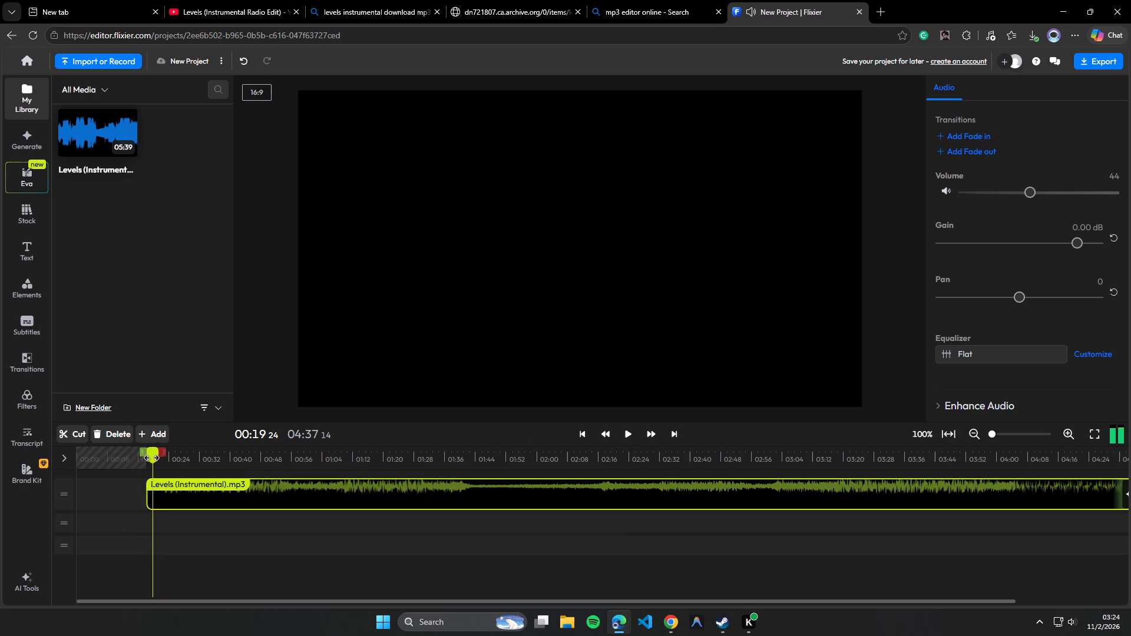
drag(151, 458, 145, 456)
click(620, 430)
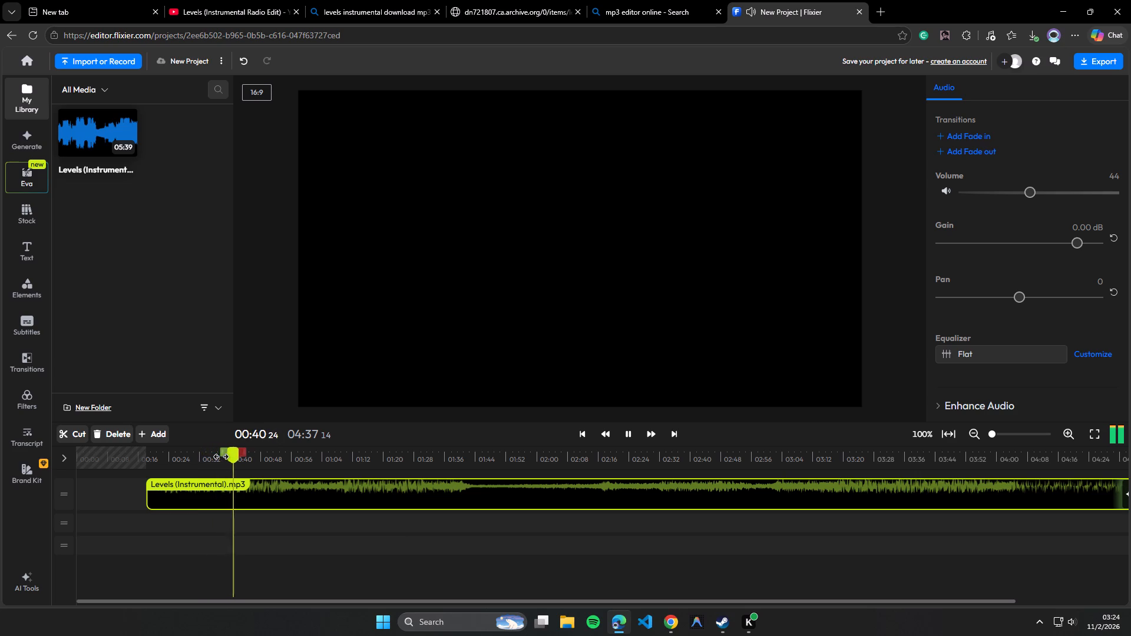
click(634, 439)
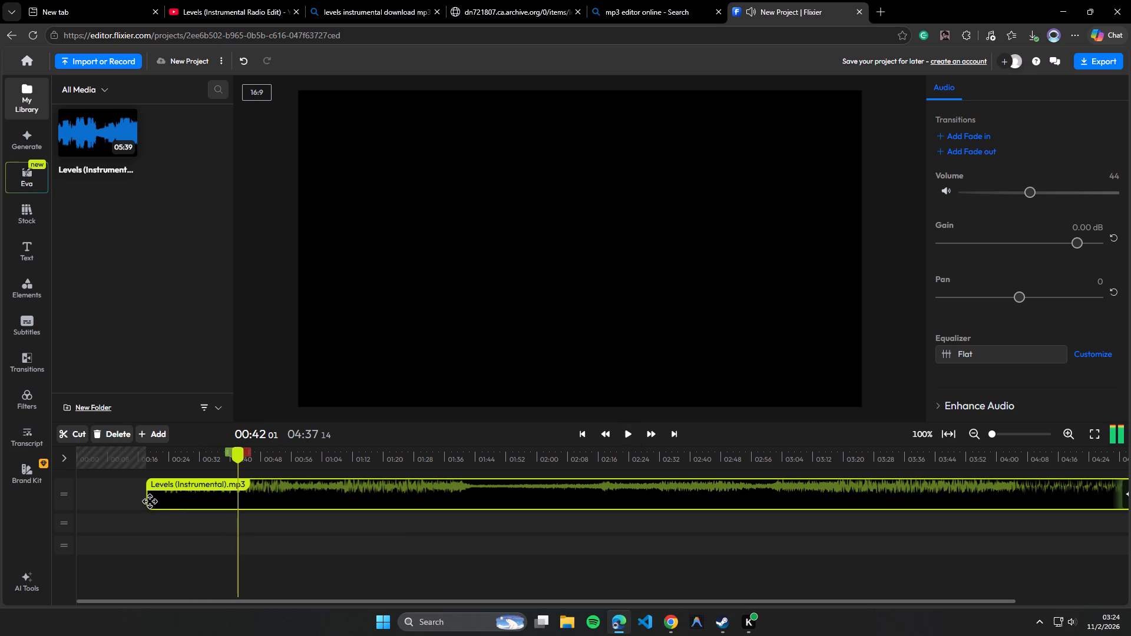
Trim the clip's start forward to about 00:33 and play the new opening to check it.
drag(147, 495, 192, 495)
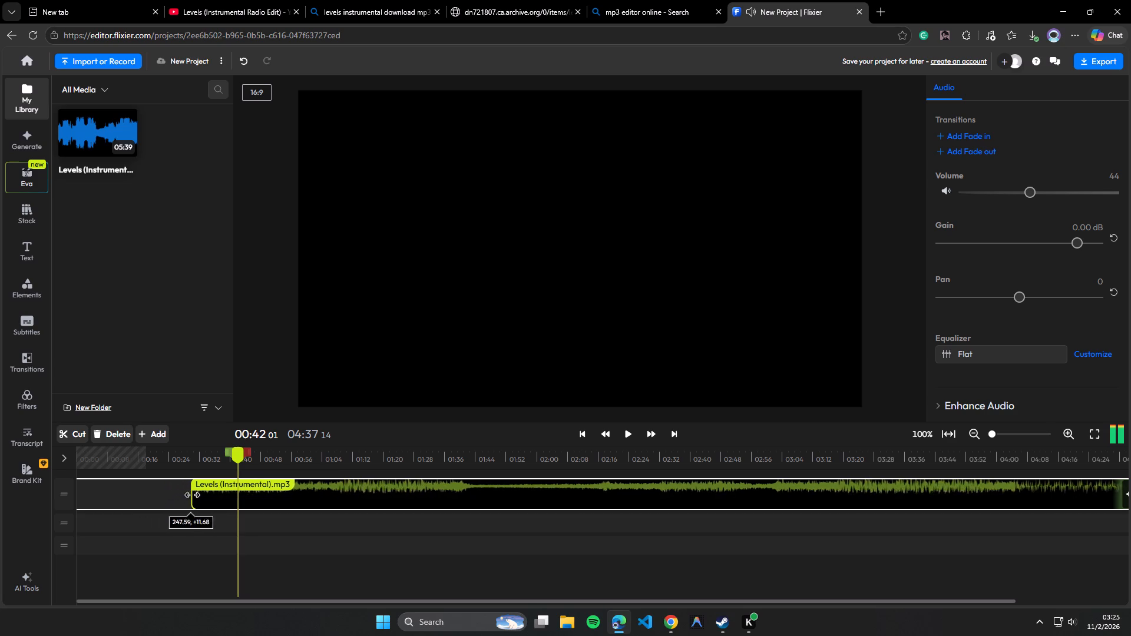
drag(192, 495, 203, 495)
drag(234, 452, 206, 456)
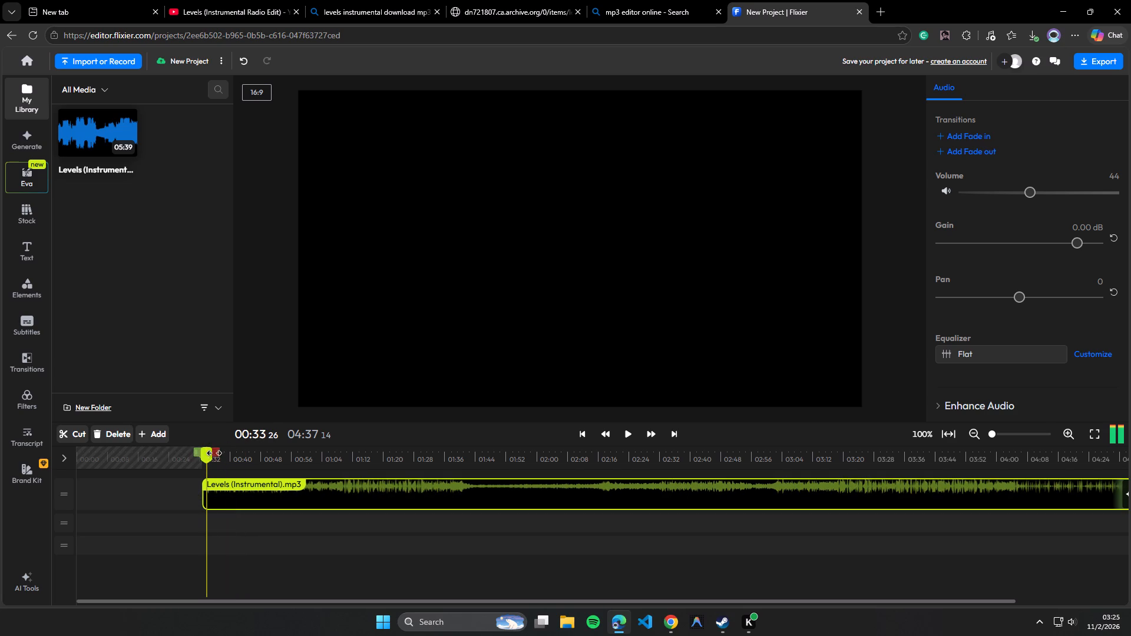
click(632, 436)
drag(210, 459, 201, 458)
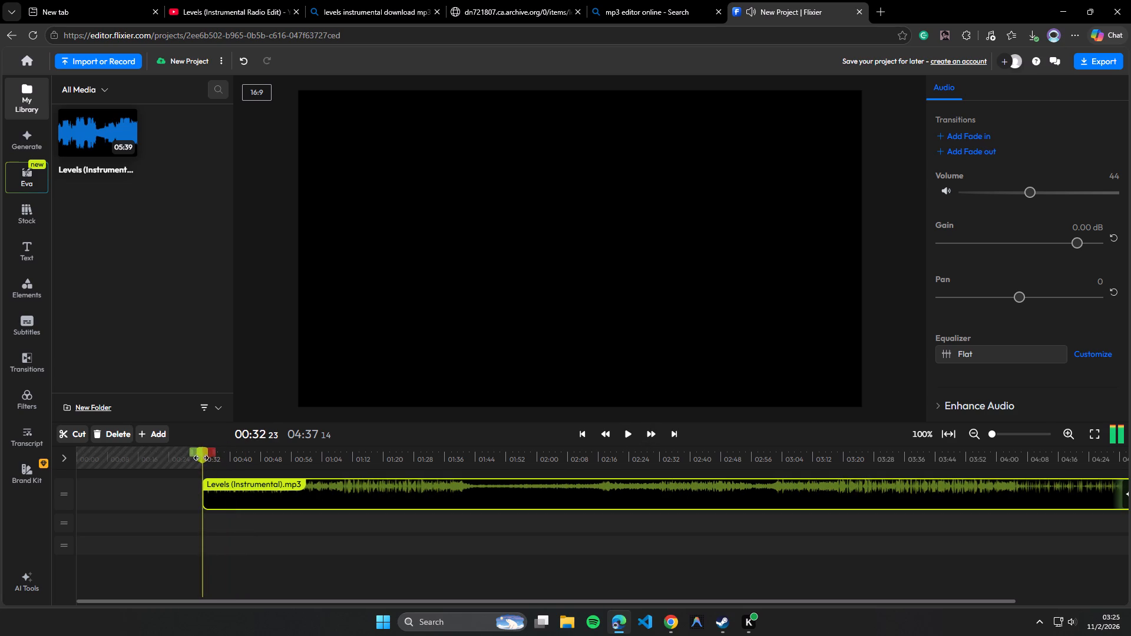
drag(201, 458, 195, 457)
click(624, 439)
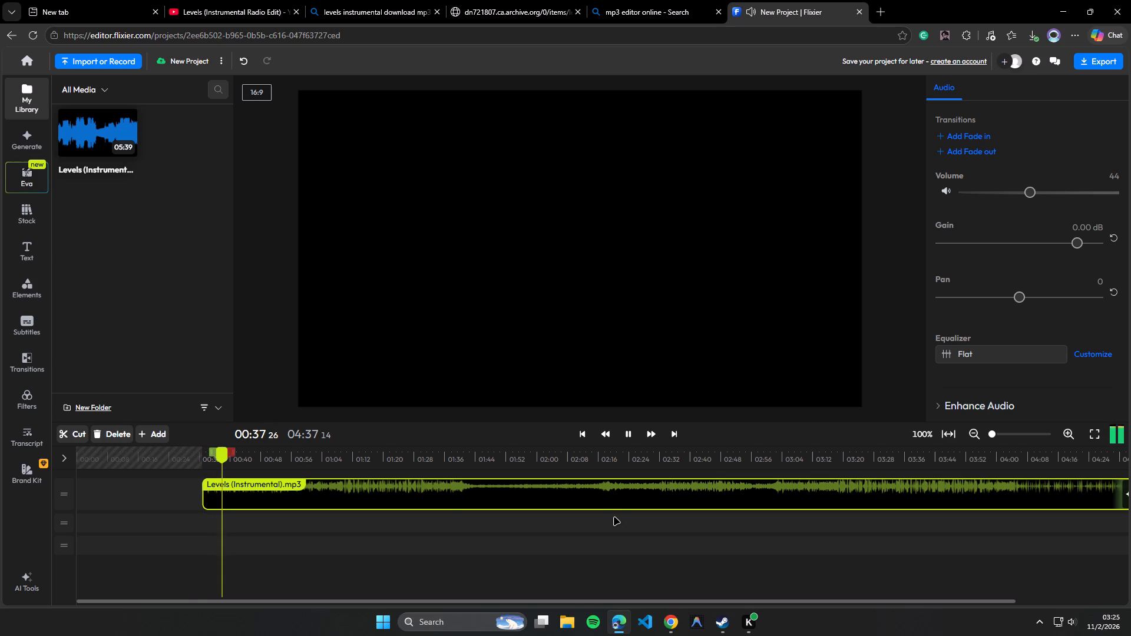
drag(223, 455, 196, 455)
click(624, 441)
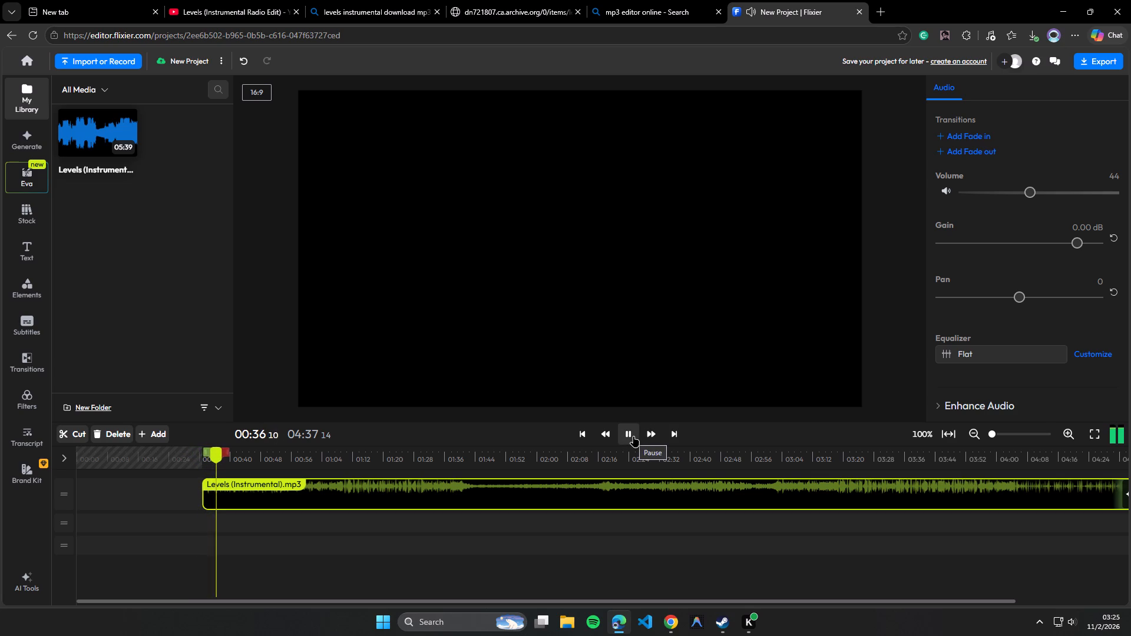
Extend the clip's start back to about 00:29 and listen from just before it.
click(633, 436)
drag(203, 496, 190, 494)
drag(220, 459, 197, 458)
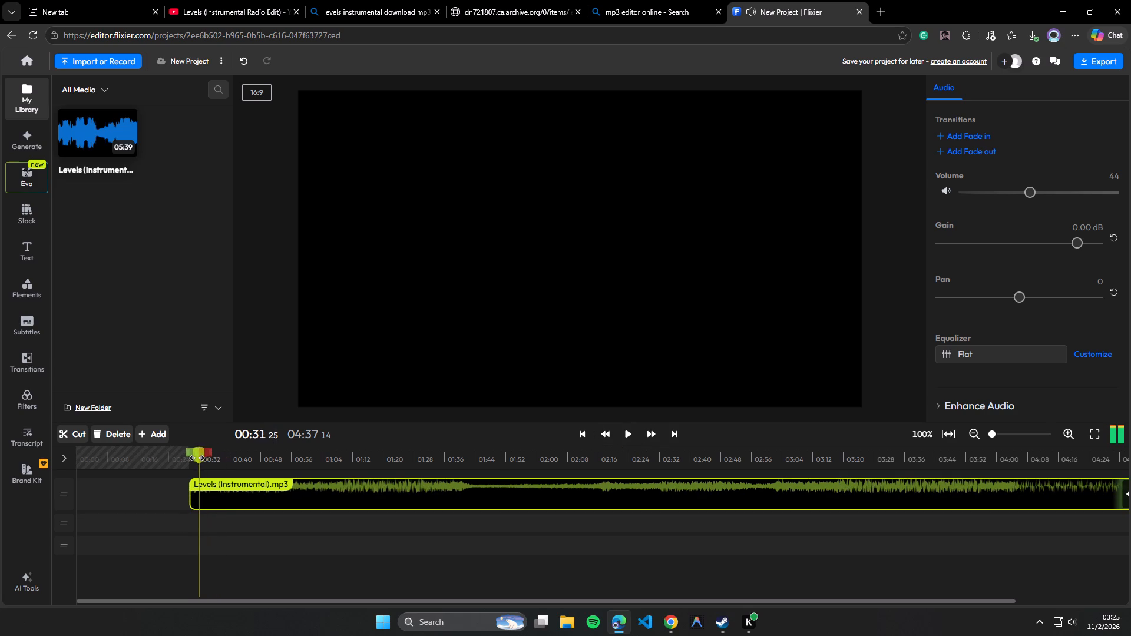
drag(197, 458, 186, 458)
click(627, 429)
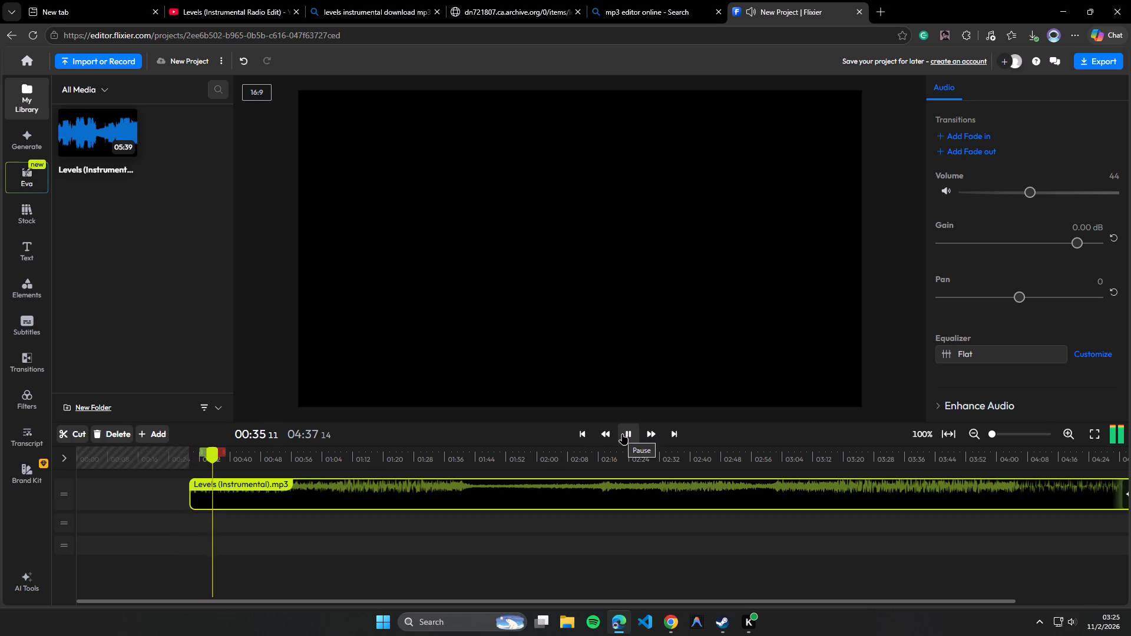
Close the empty gap before the trimmed clip so that it starts at 00:00.
click(134, 493)
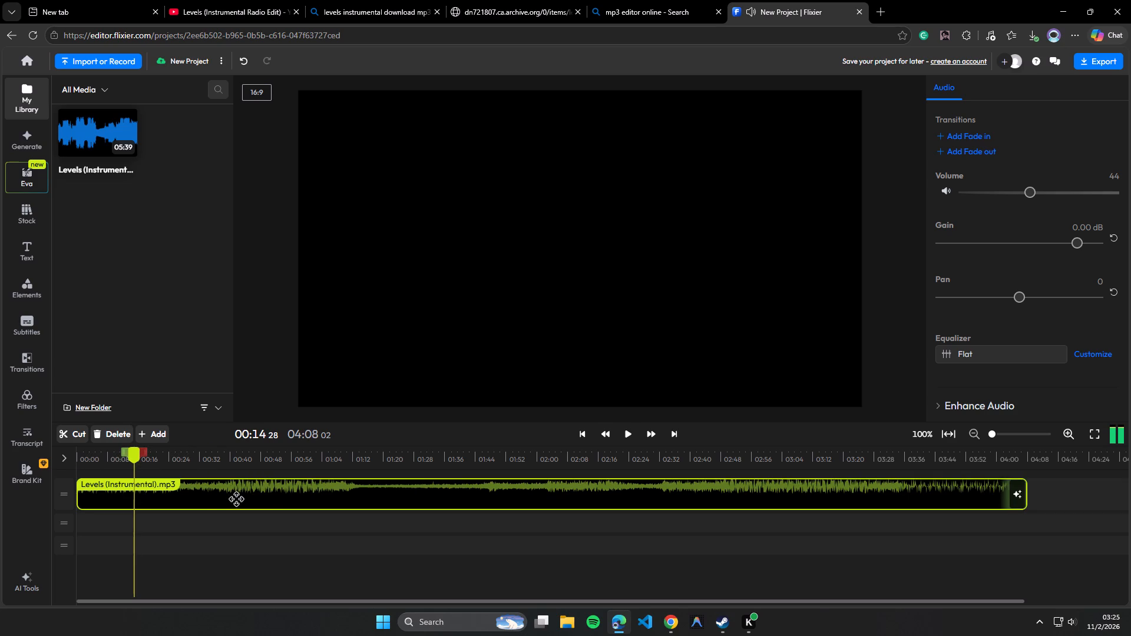
Listen to the trimmed track from about 00:01 onward.
click(634, 430)
drag(140, 452, 82, 452)
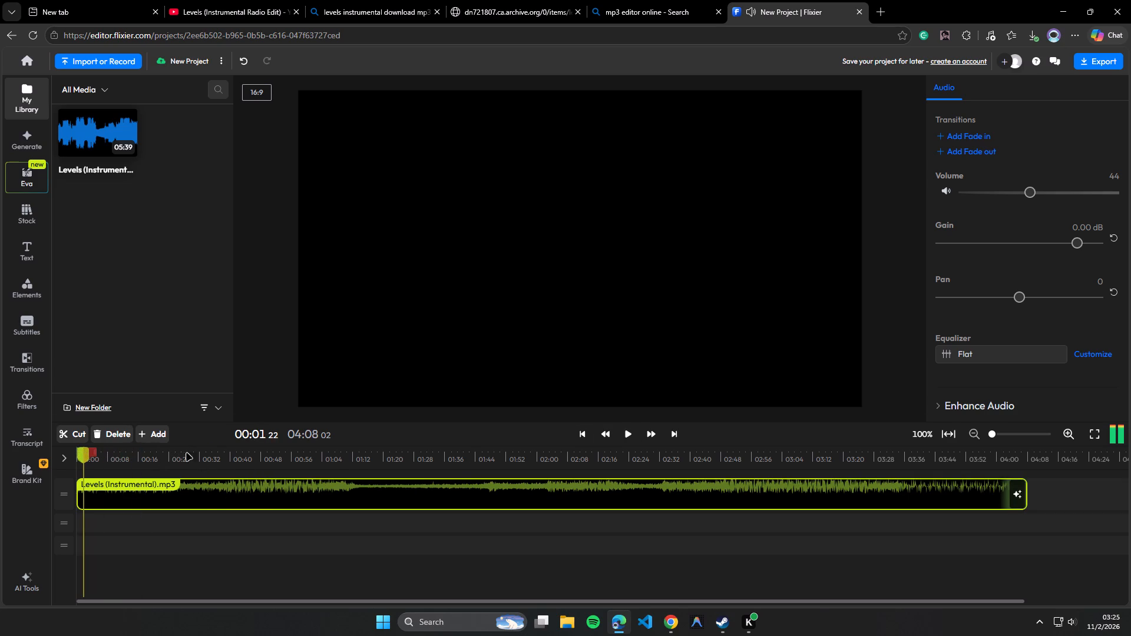
click(629, 439)
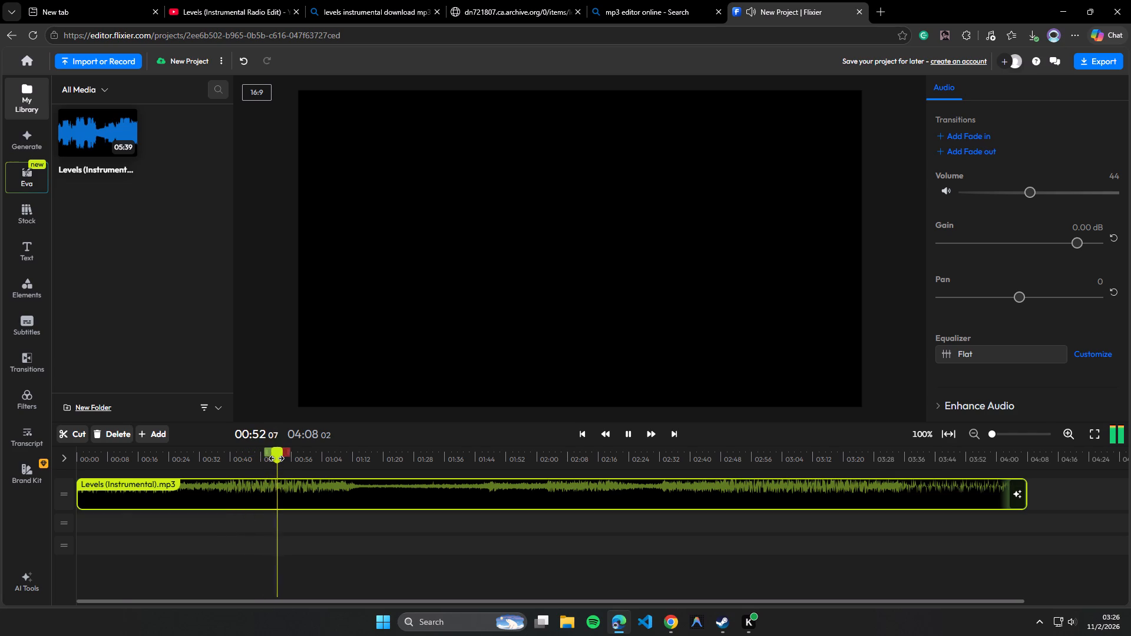
Listen to the track from about 00:11 onward with the timeline enlarged.
drag(276, 458, 121, 458)
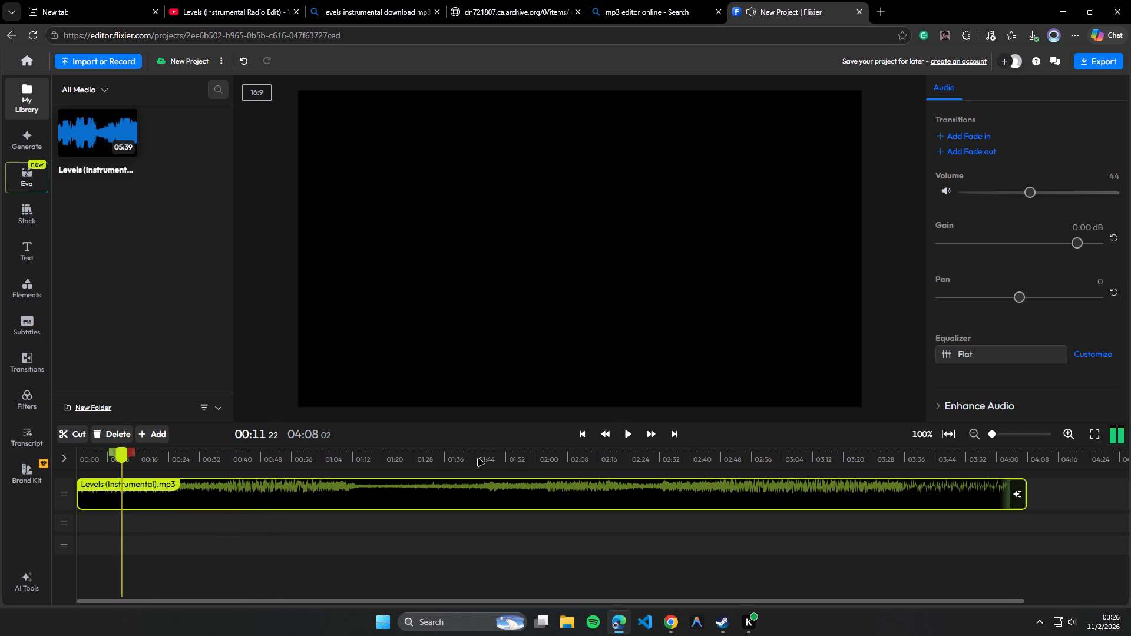
click(626, 438)
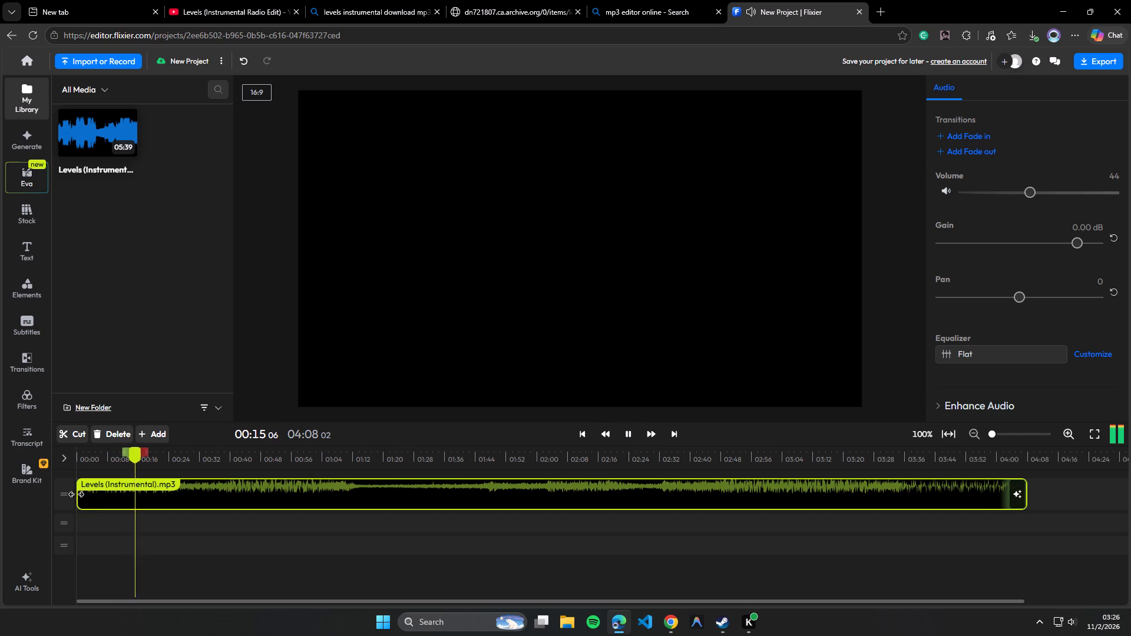
scroll(185, 509, up, 3)
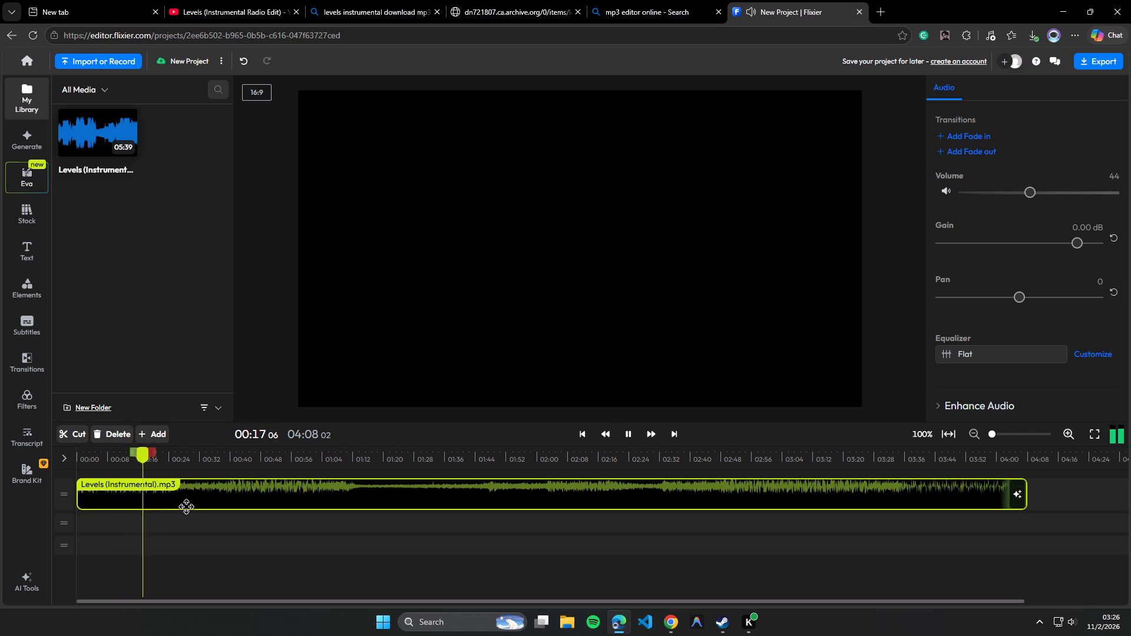
ctrl+scroll(200, 460, up, 8)
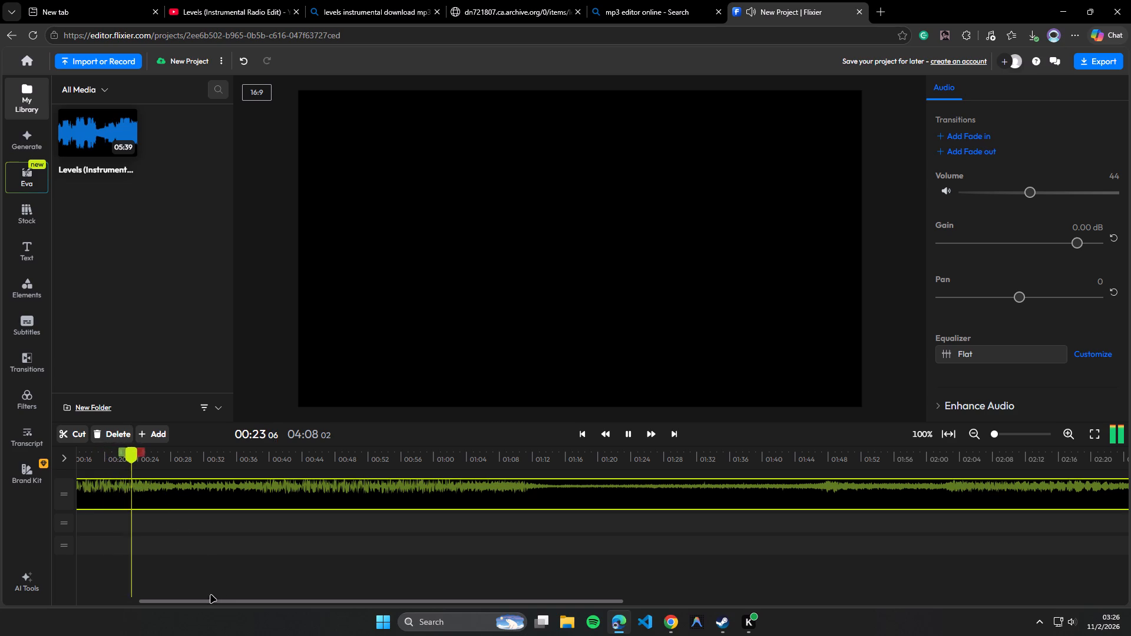
drag(208, 599, 123, 600)
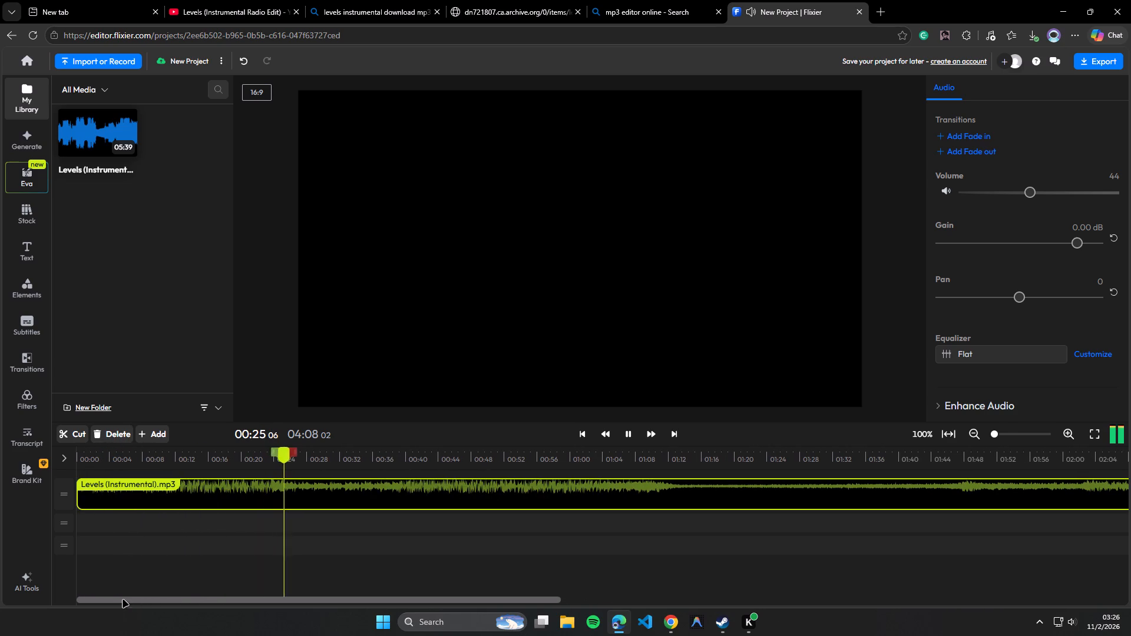
drag(123, 600, 124, 601)
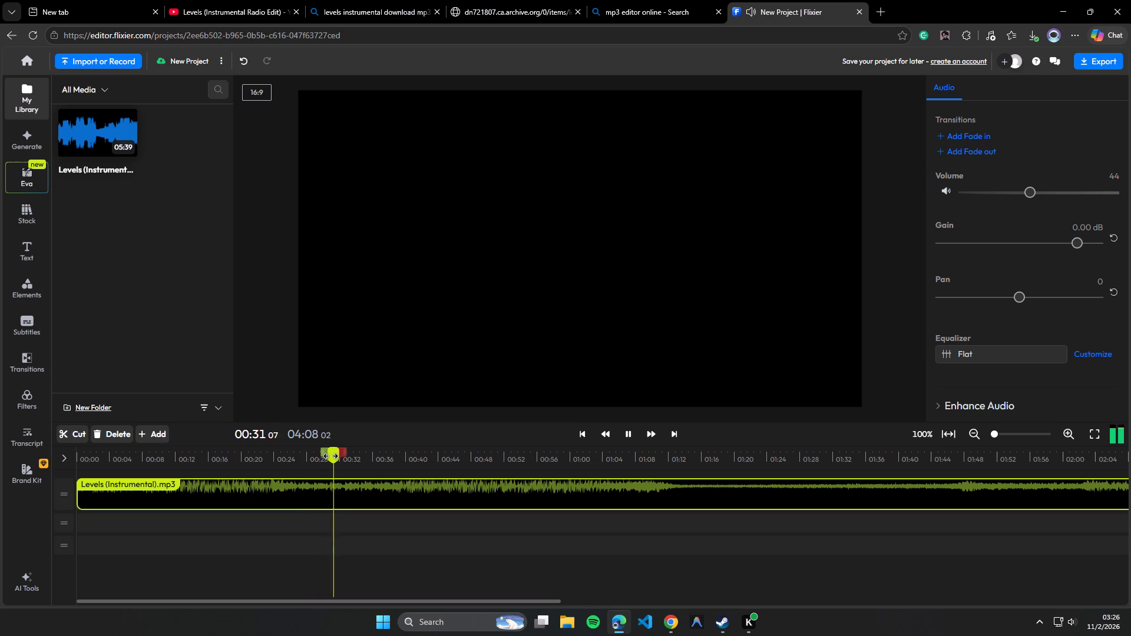
Find the new starting point by playing from about 00:22, split the clip at about 00:23, and listen from the cut.
drag(344, 457, 262, 459)
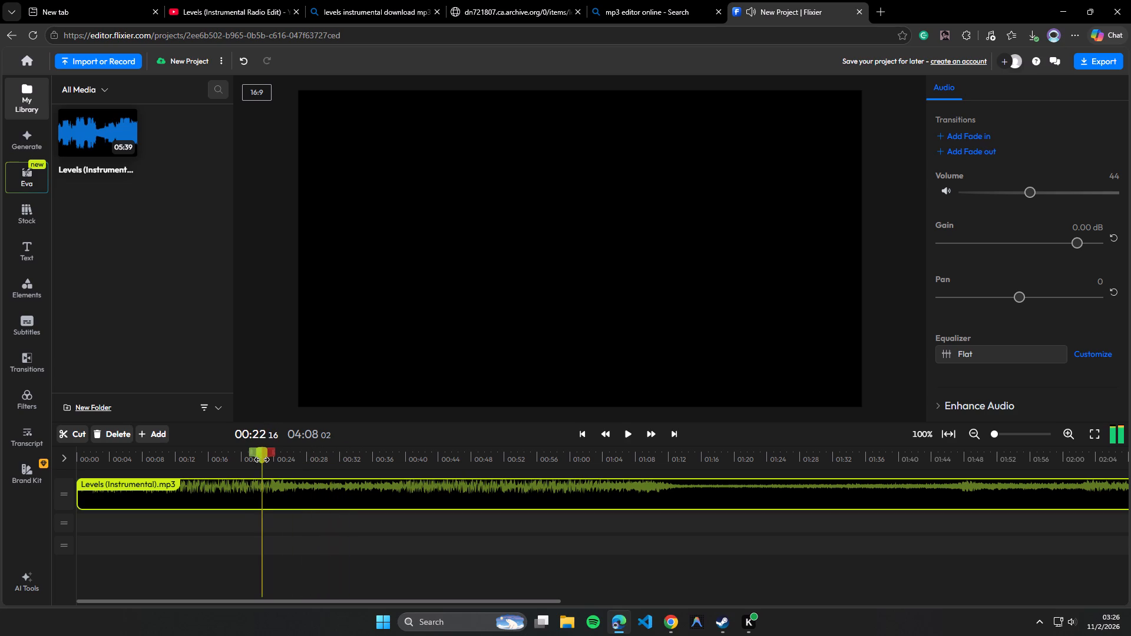
drag(262, 459, 257, 460)
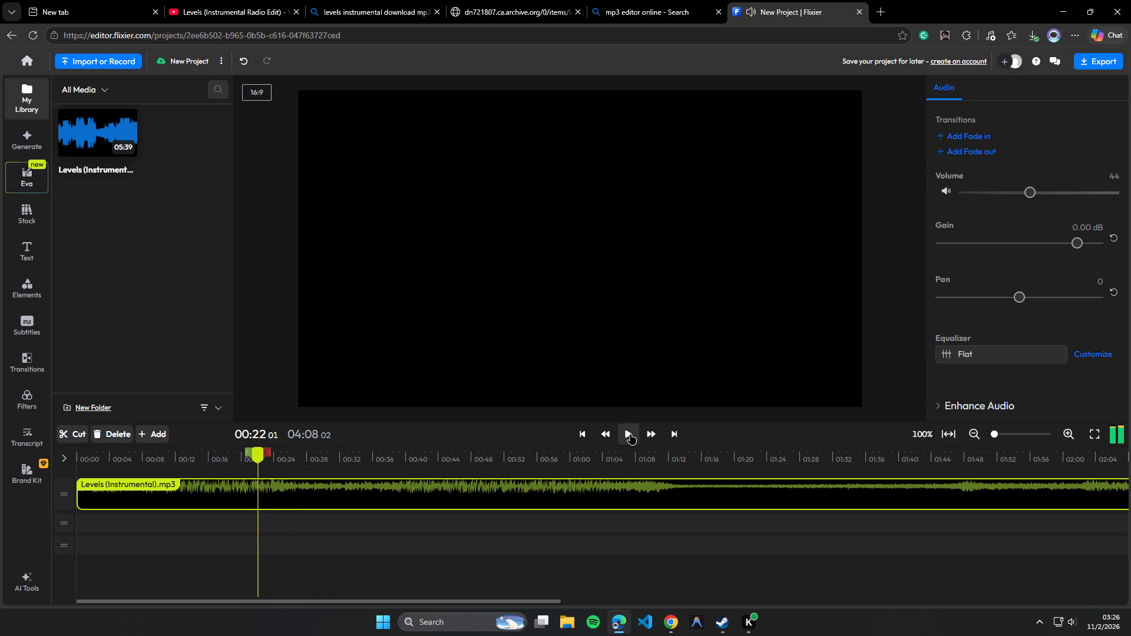
click(630, 434)
click(629, 434)
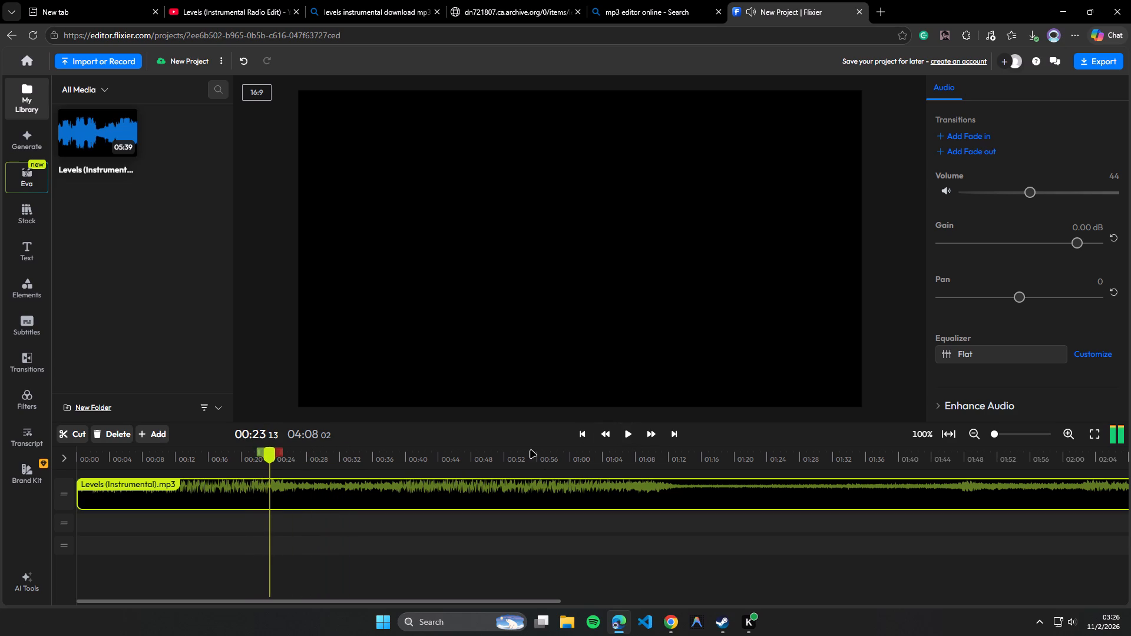
click(81, 436)
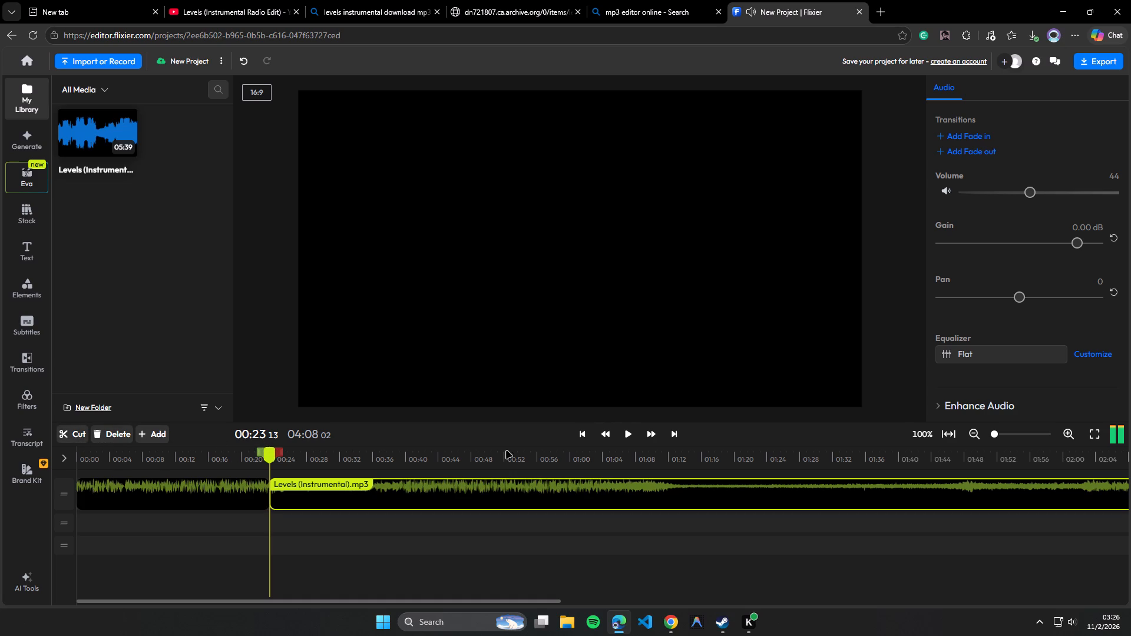
click(626, 430)
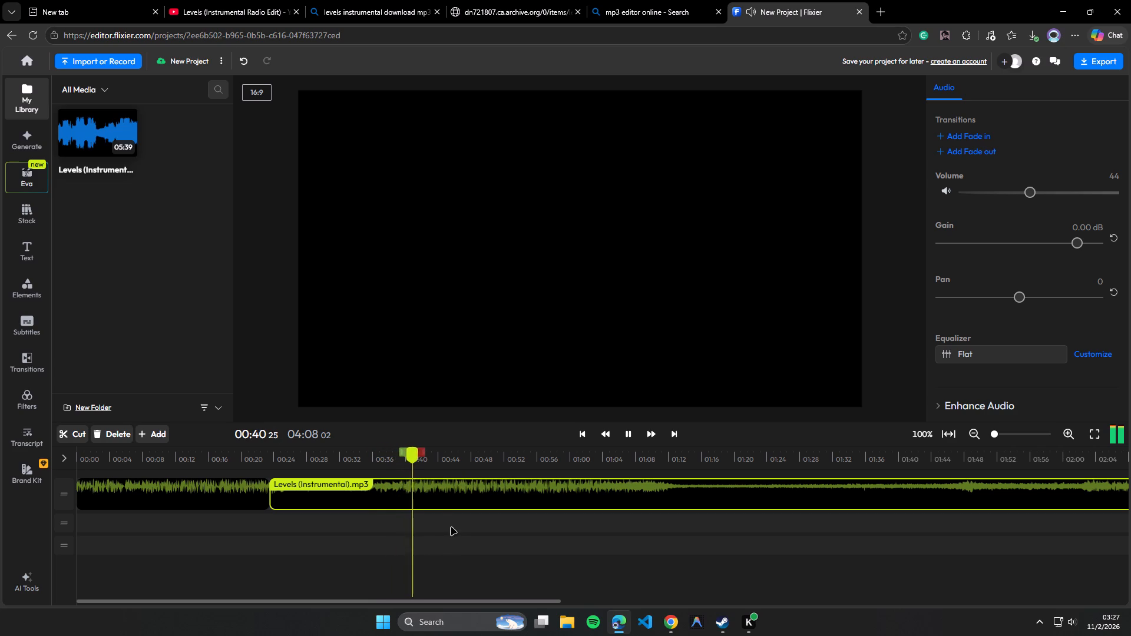
Delete the section before the 00:23 split and move the remaining clip to start at 00:00.
right_click(214, 503)
click(247, 576)
drag(314, 497, 137, 497)
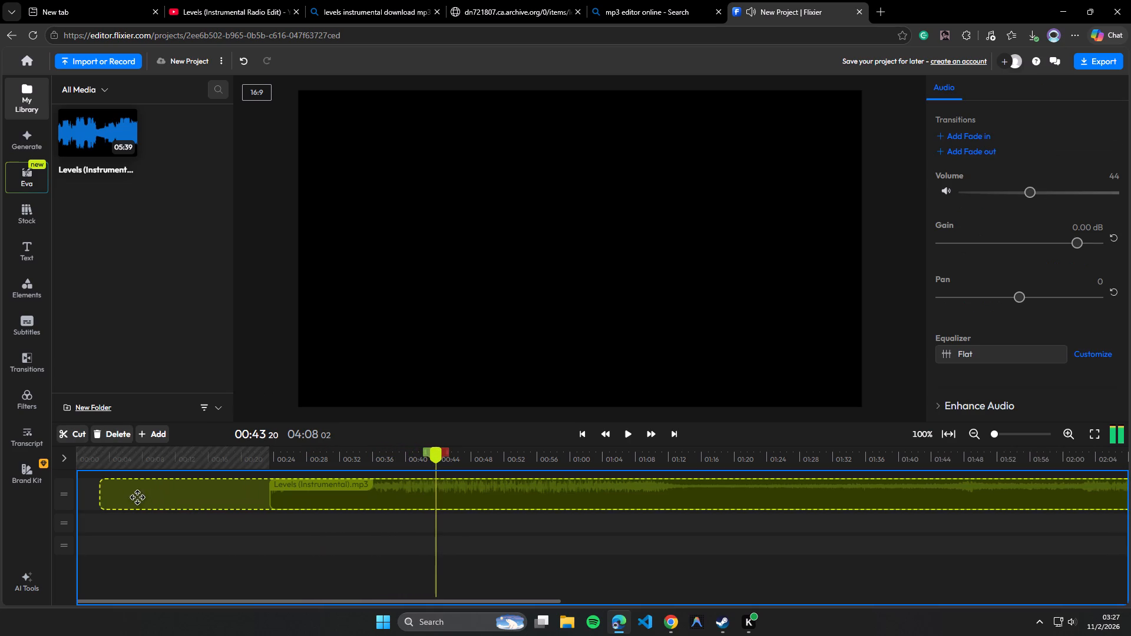
drag(137, 497, 114, 496)
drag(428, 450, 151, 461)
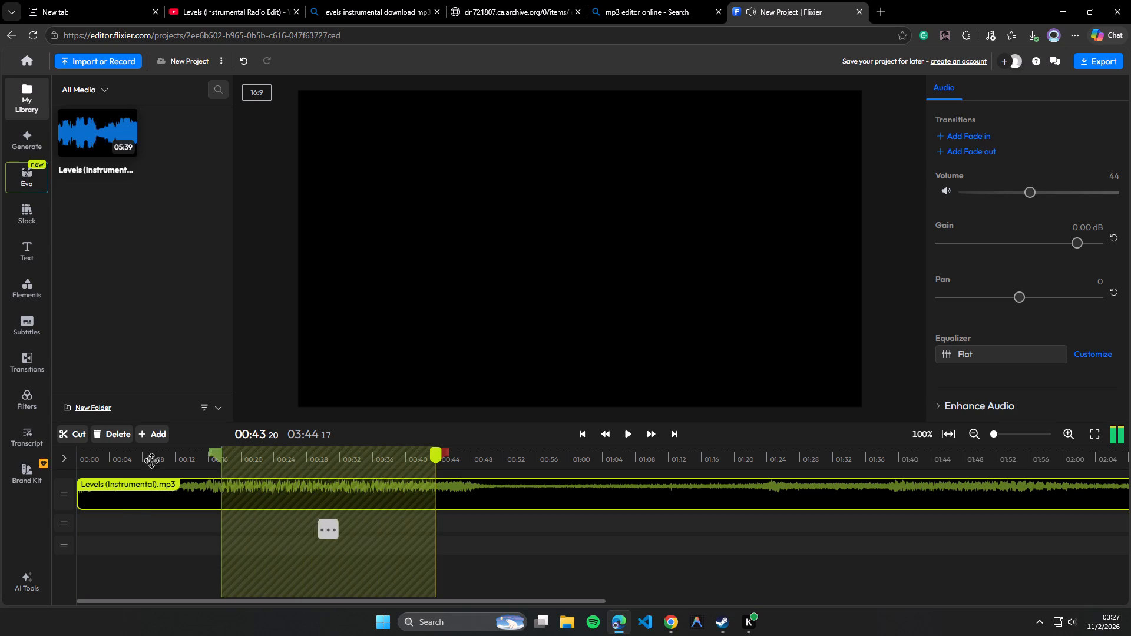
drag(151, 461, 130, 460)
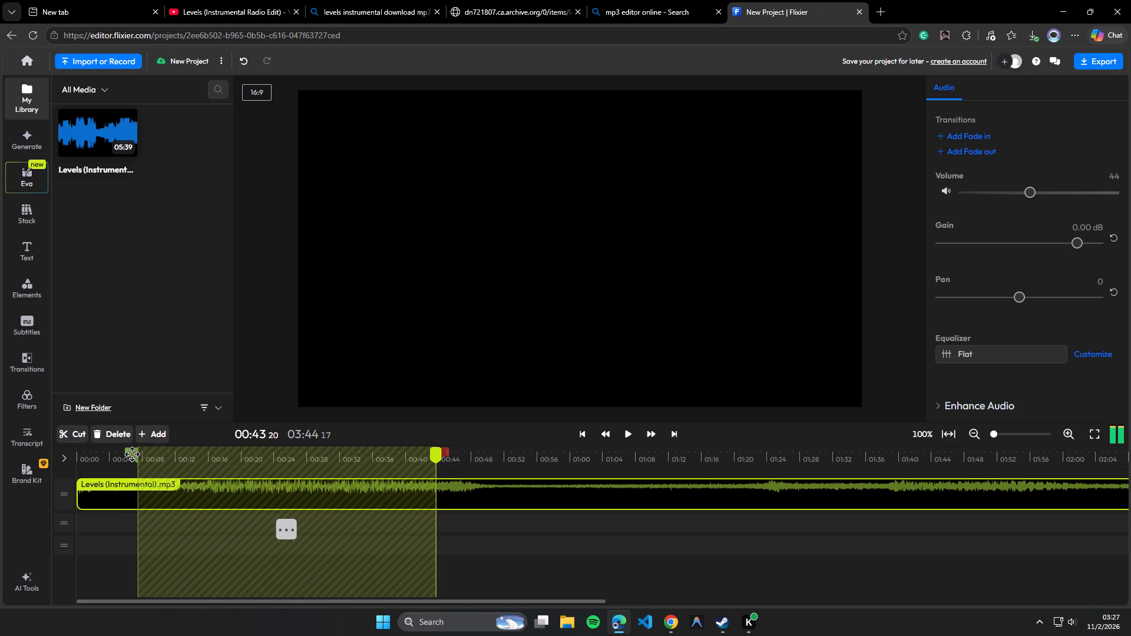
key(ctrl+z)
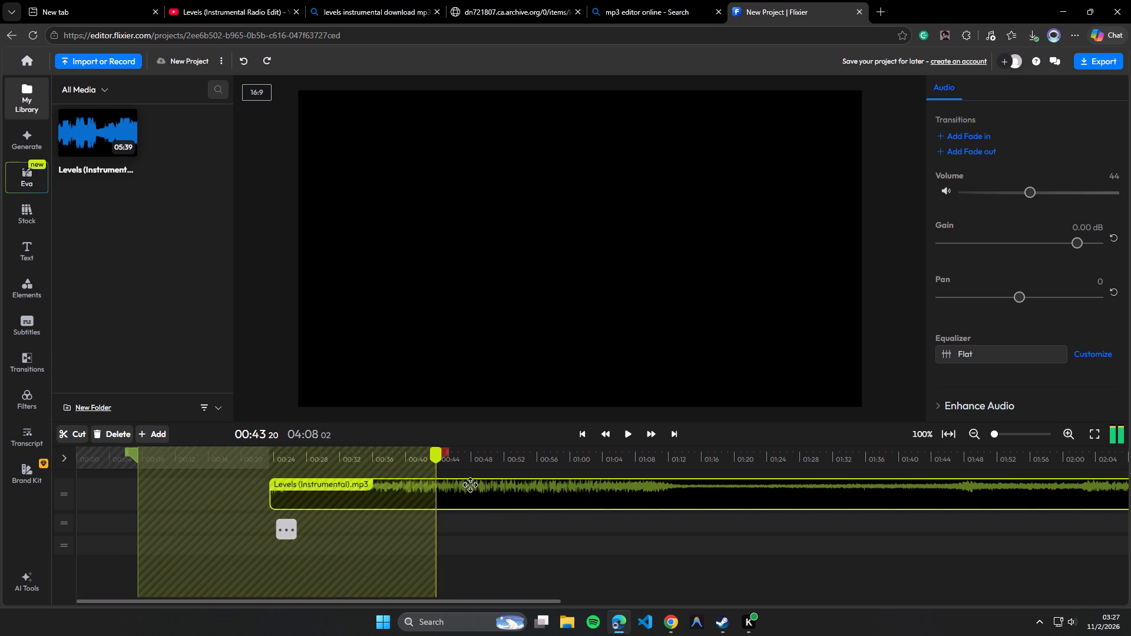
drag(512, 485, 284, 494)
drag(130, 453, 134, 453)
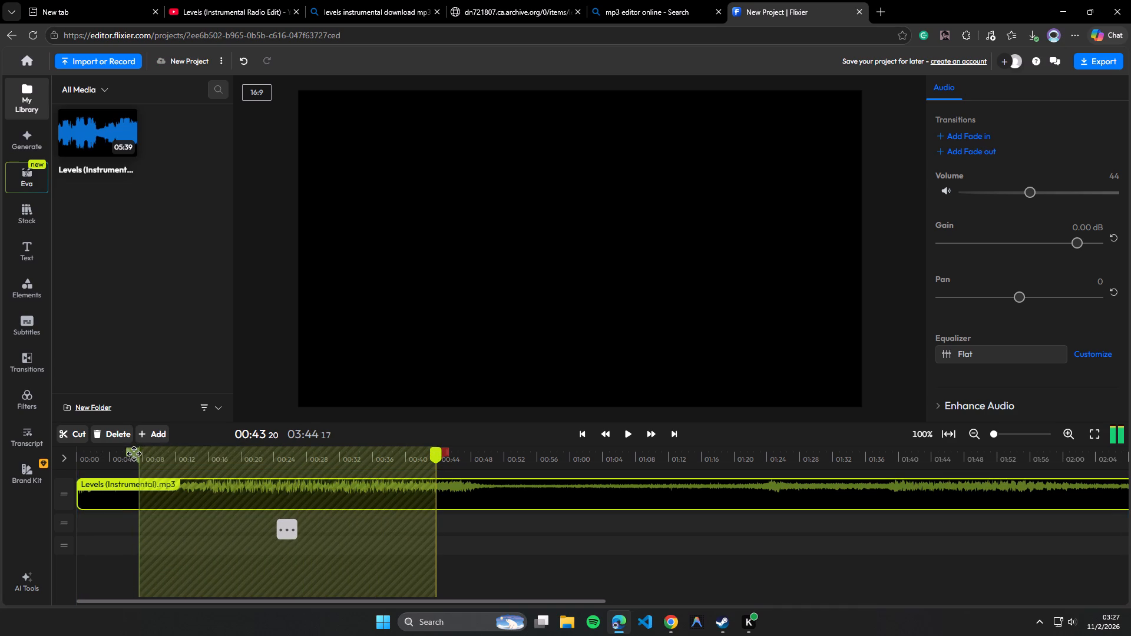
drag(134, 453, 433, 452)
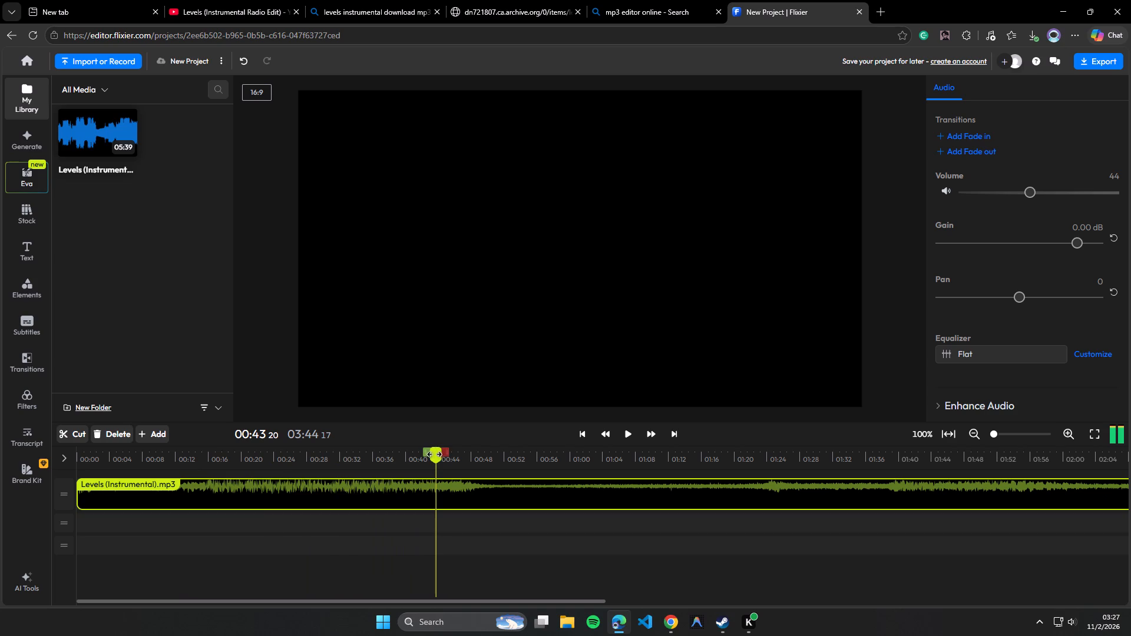
Return the playhead to 00:00 and listen to the trimmed track from its new beginning.
drag(436, 454, 418, 455)
drag(435, 446, 358, 449)
click(399, 472)
drag(401, 470, 286, 469)
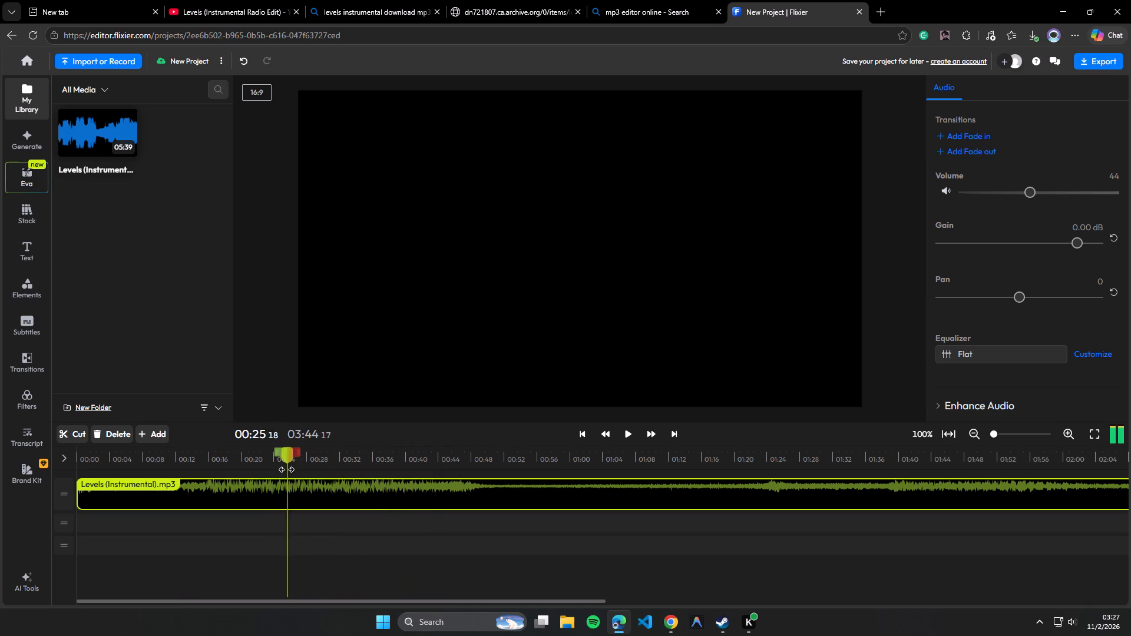
drag(286, 469, 71, 463)
click(624, 439)
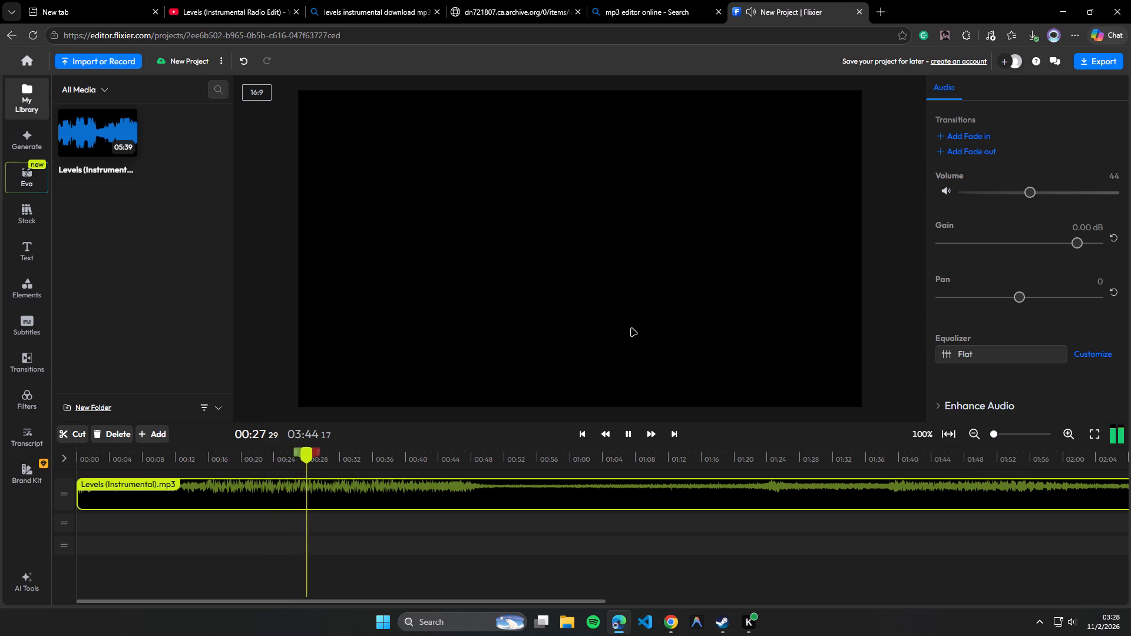
Split the clip at about 00:30 and listen across the cut.
click(635, 436)
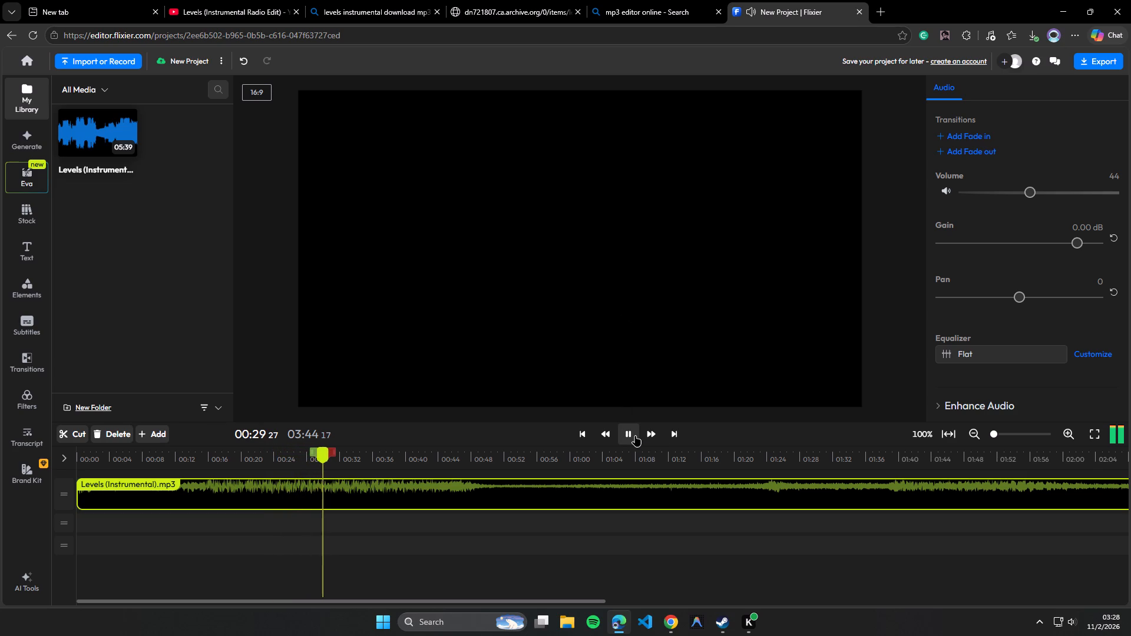
double_click(635, 436)
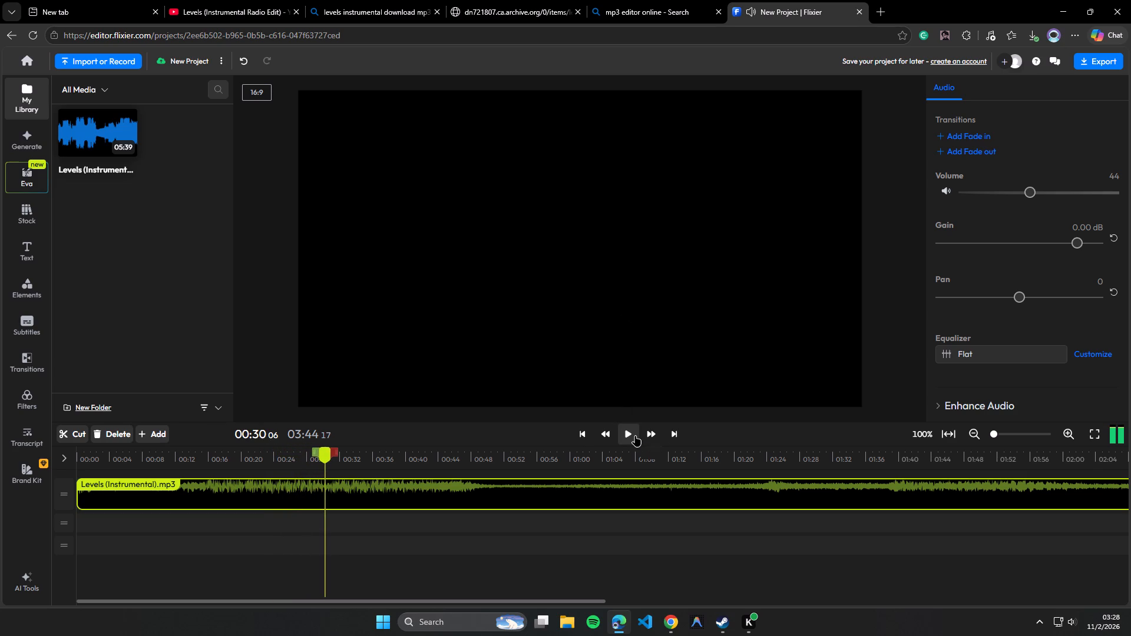
click(75, 436)
drag(323, 457, 309, 456)
click(631, 435)
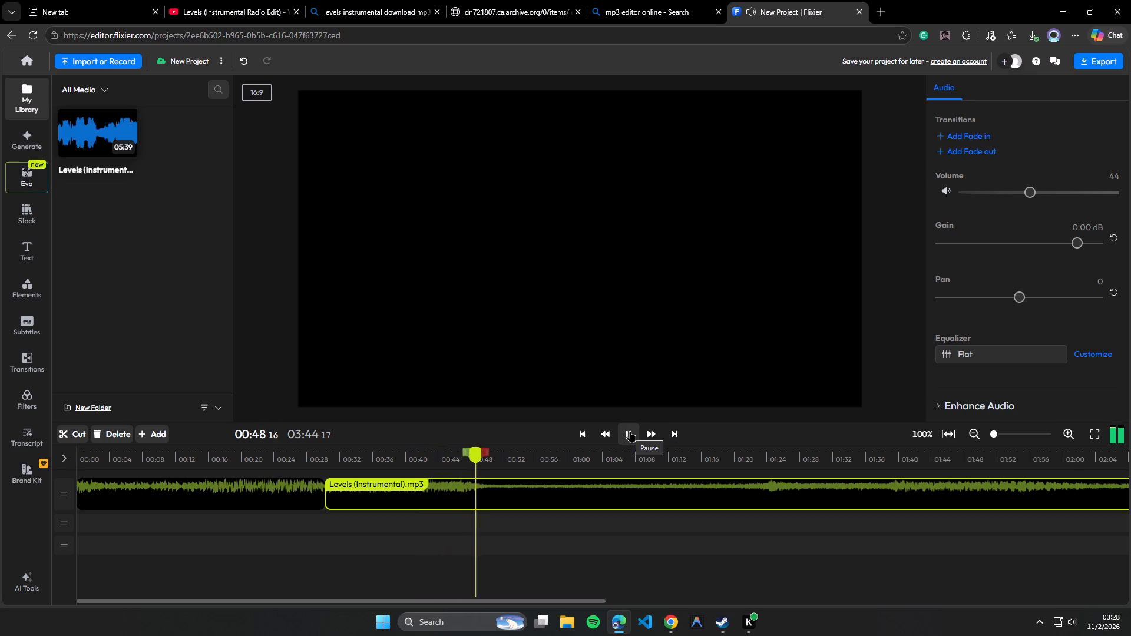
click(630, 432)
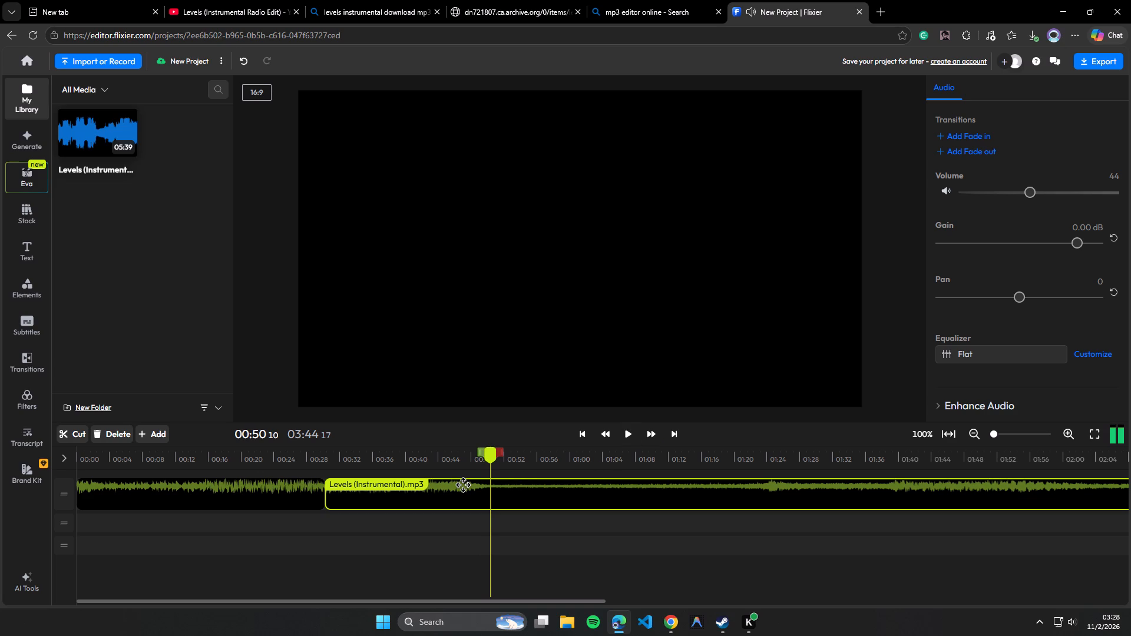
Delete the section after the 00:30 split.
click(287, 506)
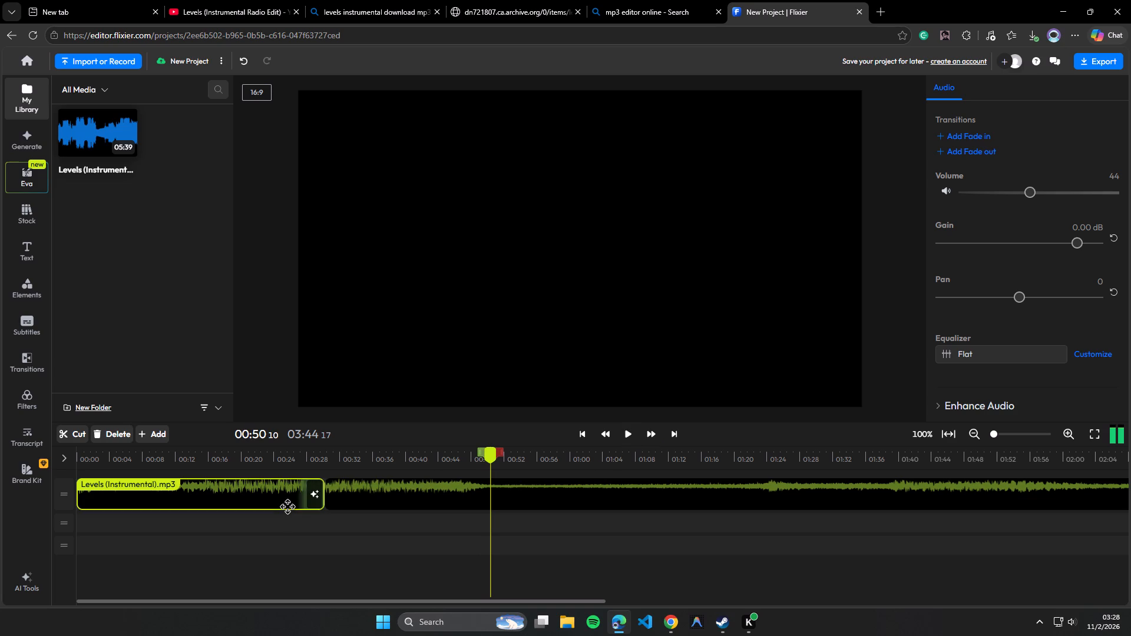
click(375, 502)
right_click(375, 502)
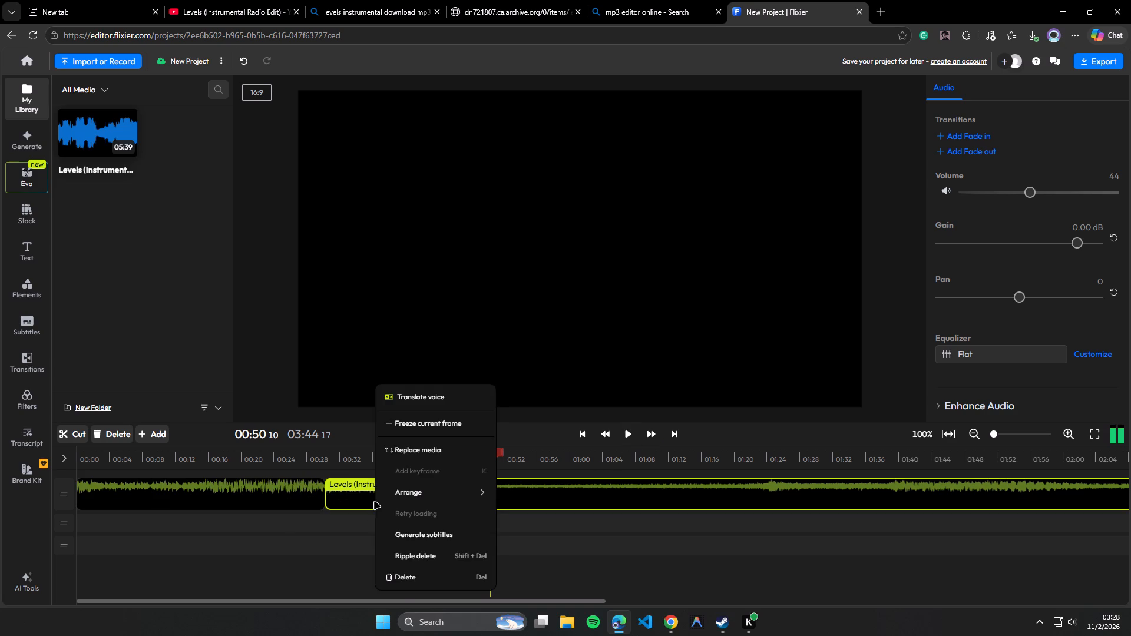
click(402, 582)
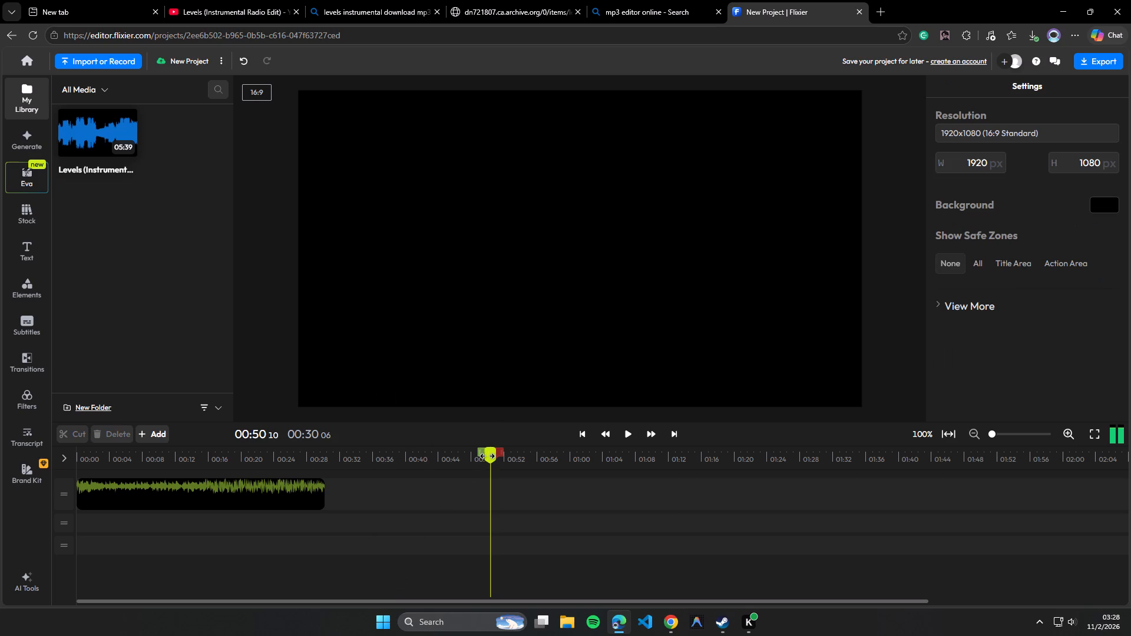
Add a fade-out to the end of the remaining Levels (Instrumental) clip.
drag(492, 464, 313, 469)
click(253, 519)
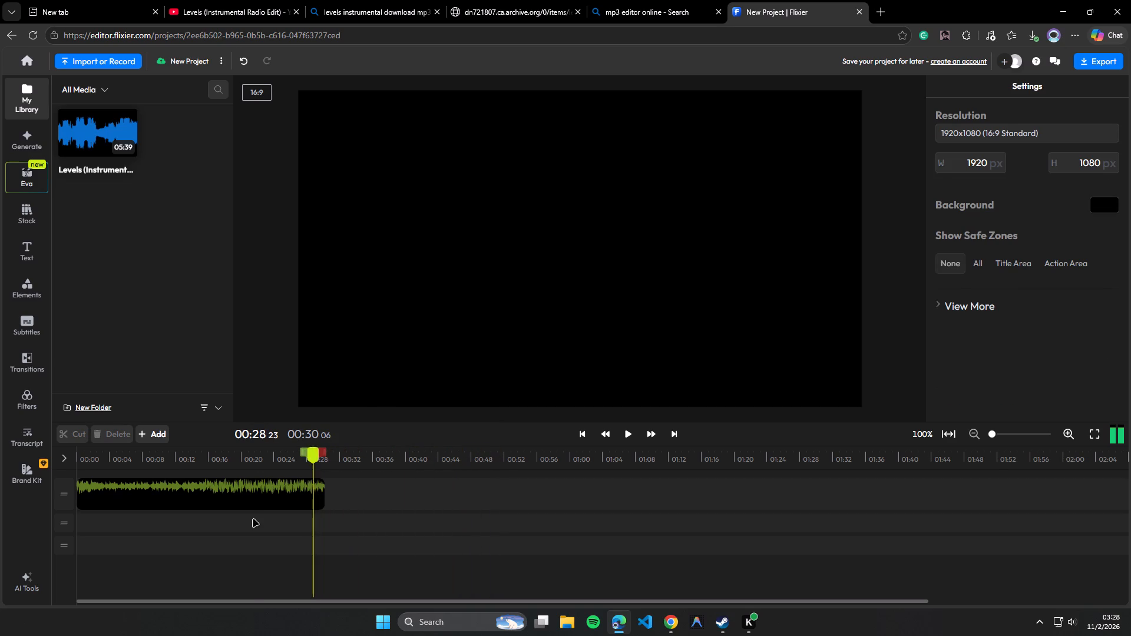
click(275, 503)
click(971, 154)
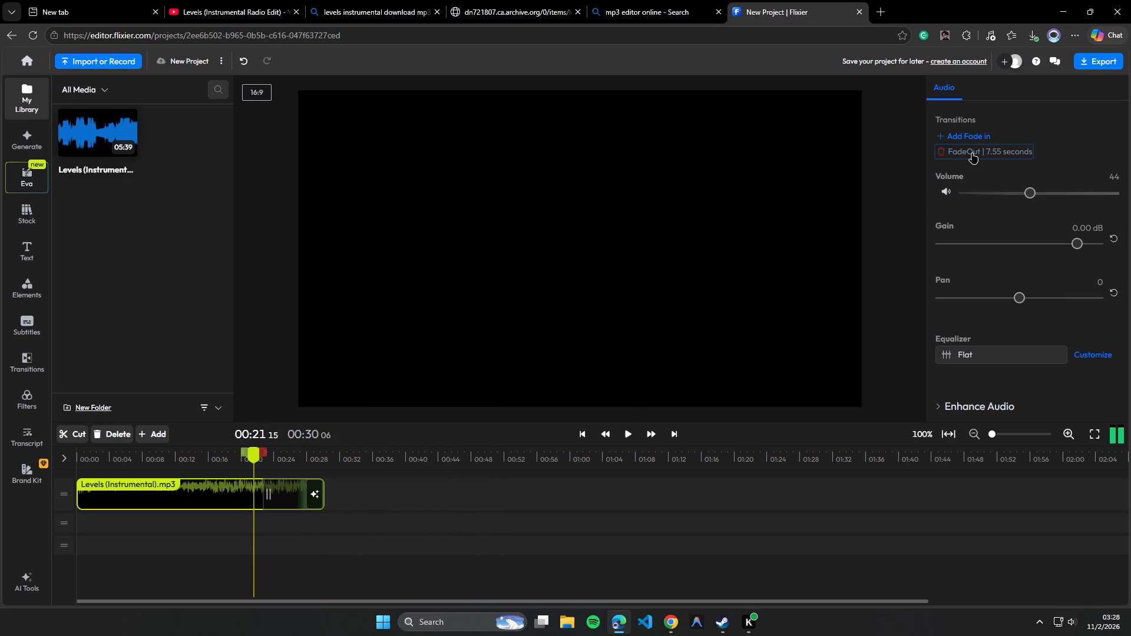
click(996, 153)
click(971, 153)
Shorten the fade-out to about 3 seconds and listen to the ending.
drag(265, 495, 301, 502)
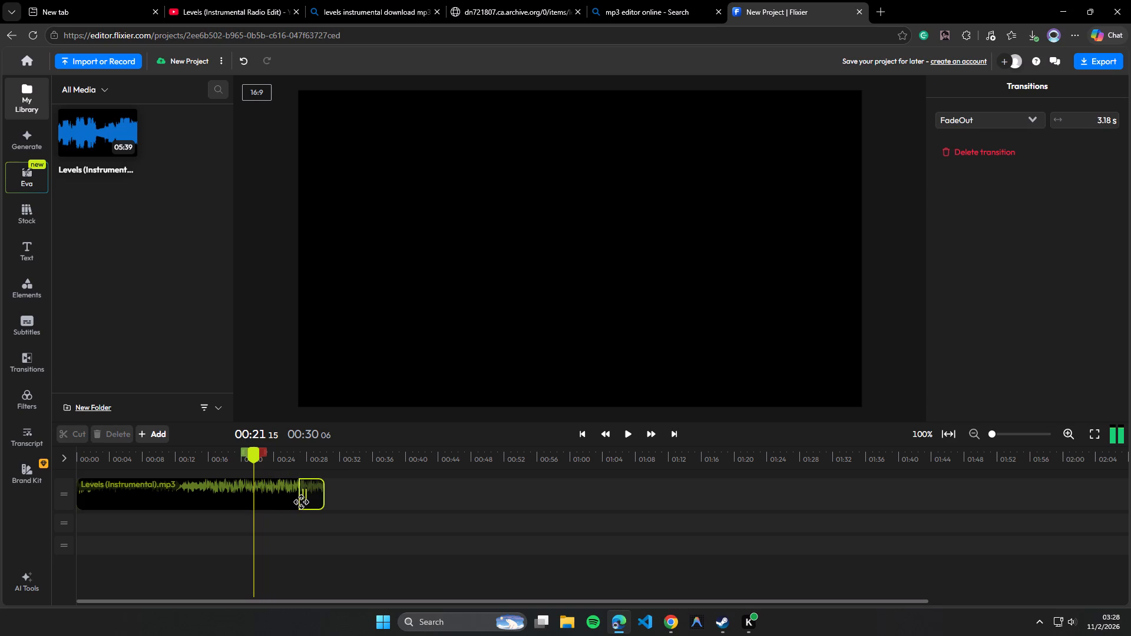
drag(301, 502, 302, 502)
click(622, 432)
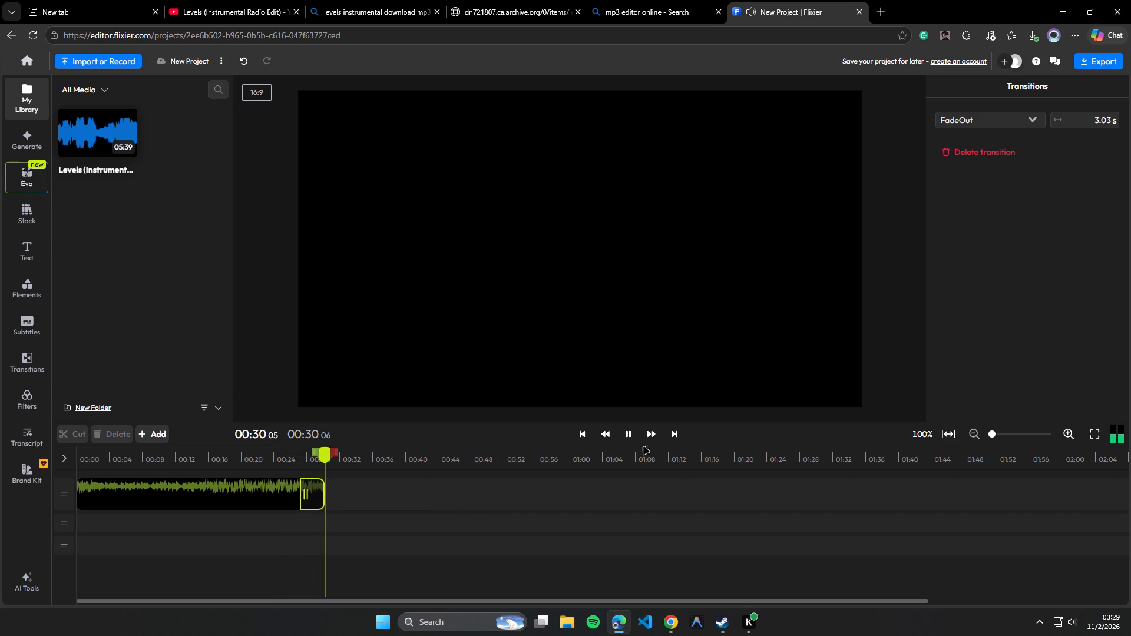
Shorten the fade-out to 2.15 seconds and listen to the ending from just before it.
drag(302, 492, 305, 492)
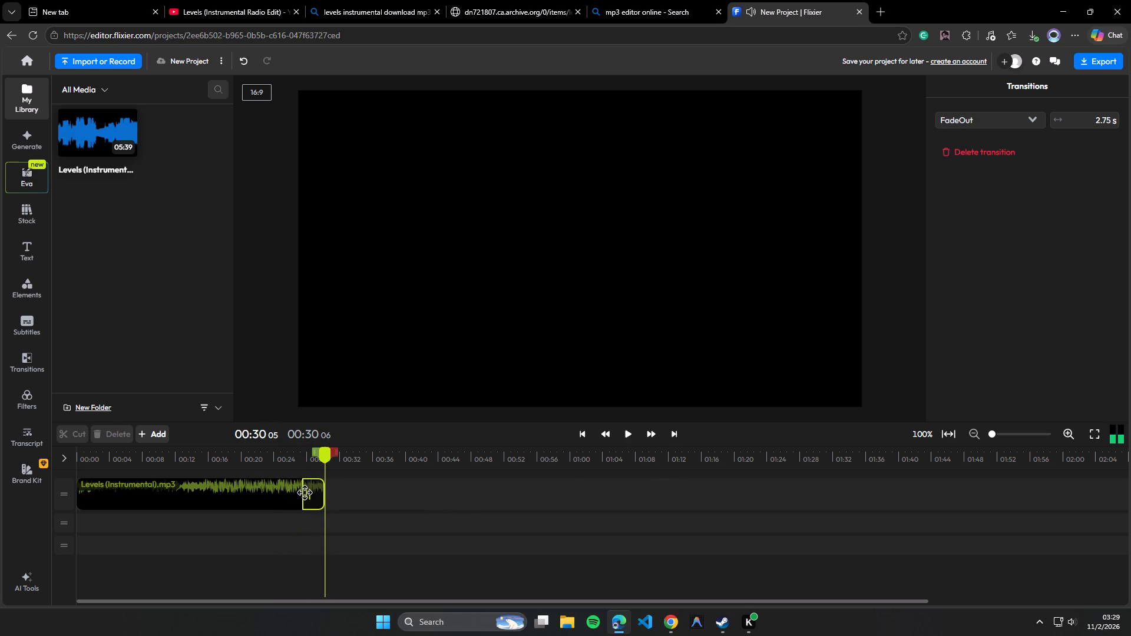
drag(305, 492, 310, 492)
click(632, 437)
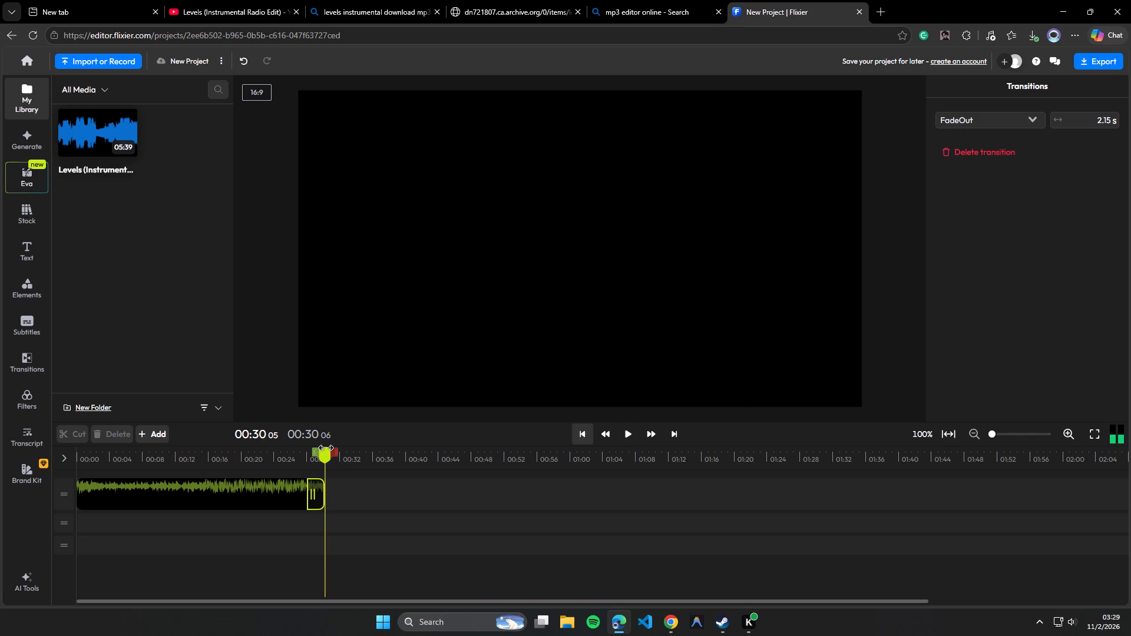
drag(322, 450, 296, 457)
click(621, 440)
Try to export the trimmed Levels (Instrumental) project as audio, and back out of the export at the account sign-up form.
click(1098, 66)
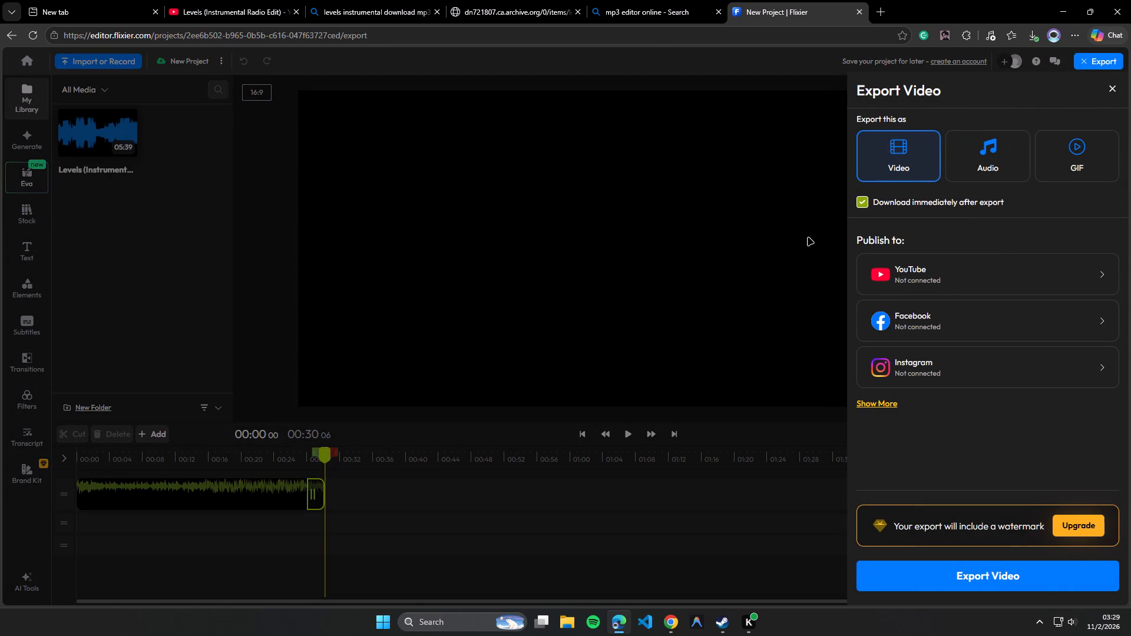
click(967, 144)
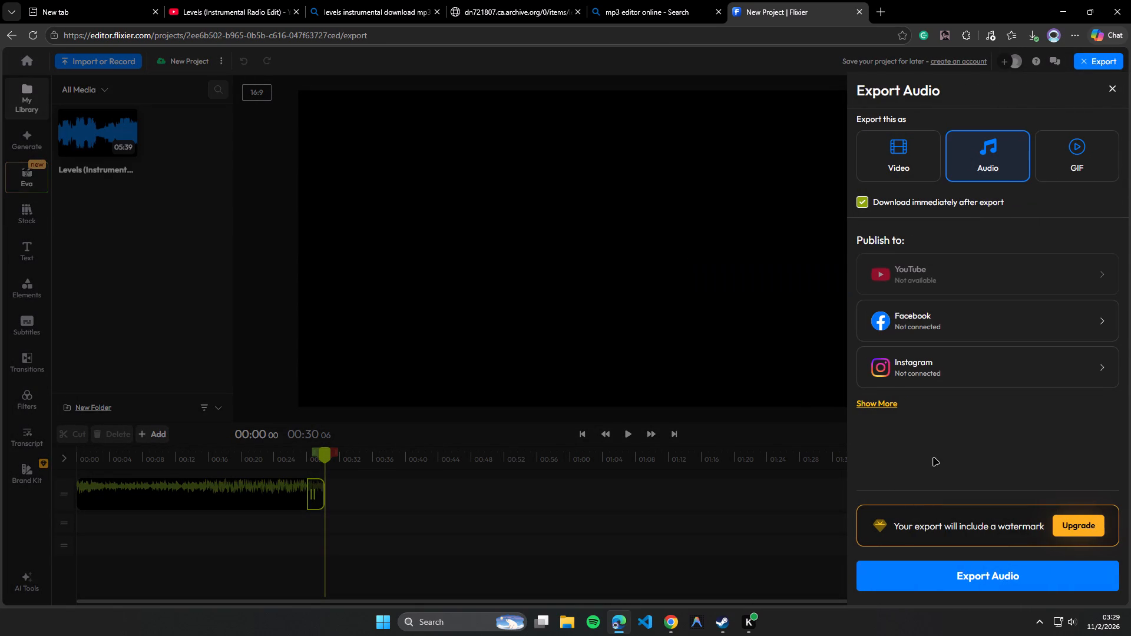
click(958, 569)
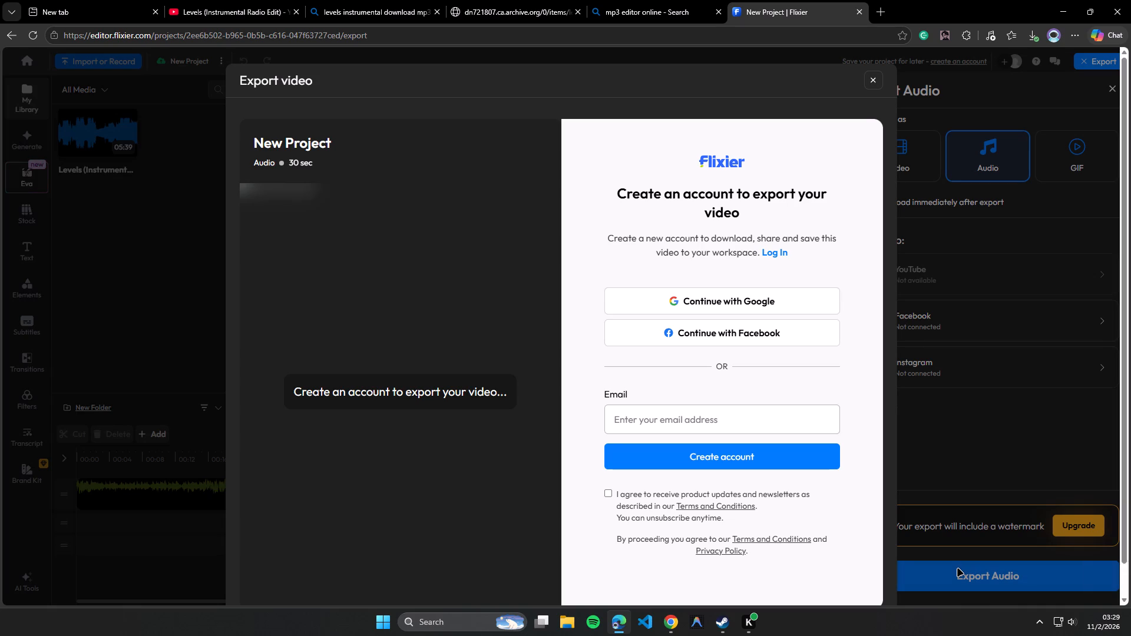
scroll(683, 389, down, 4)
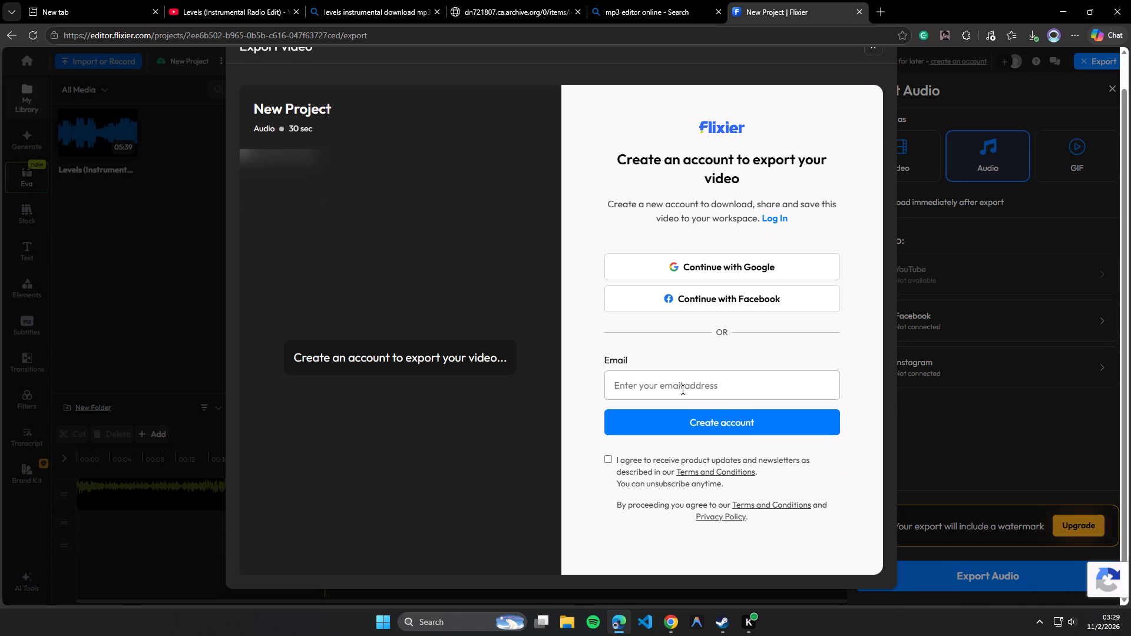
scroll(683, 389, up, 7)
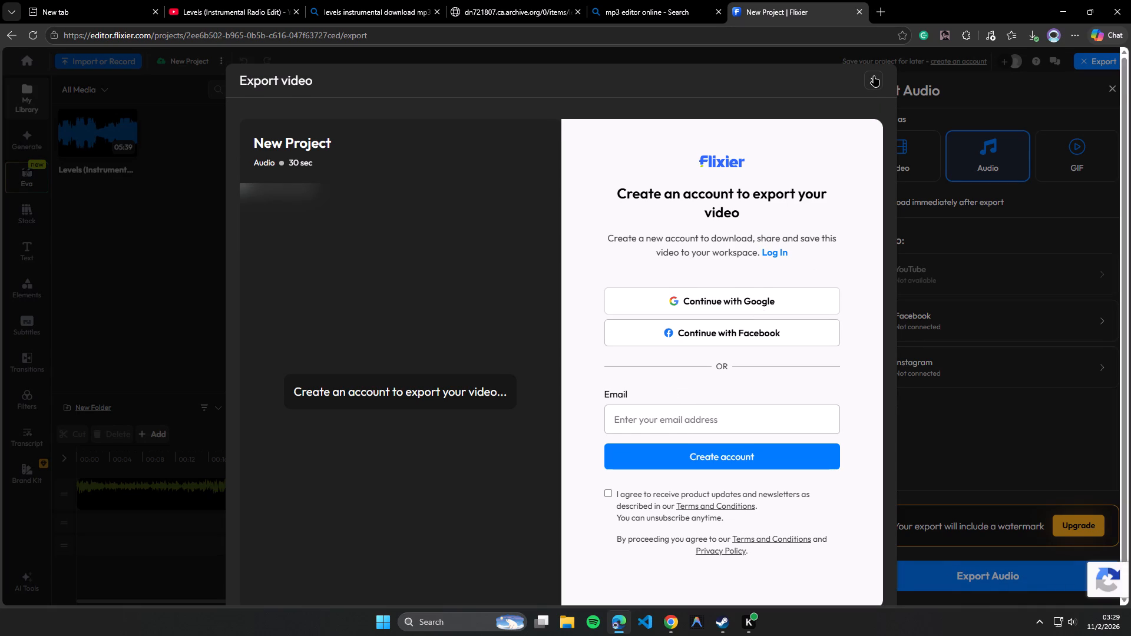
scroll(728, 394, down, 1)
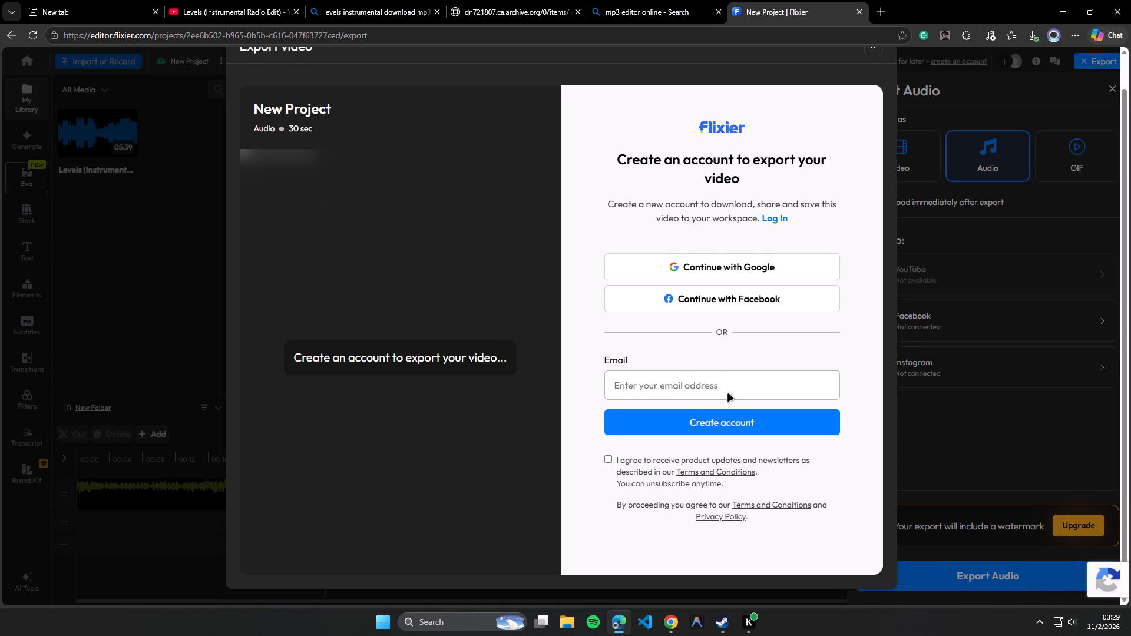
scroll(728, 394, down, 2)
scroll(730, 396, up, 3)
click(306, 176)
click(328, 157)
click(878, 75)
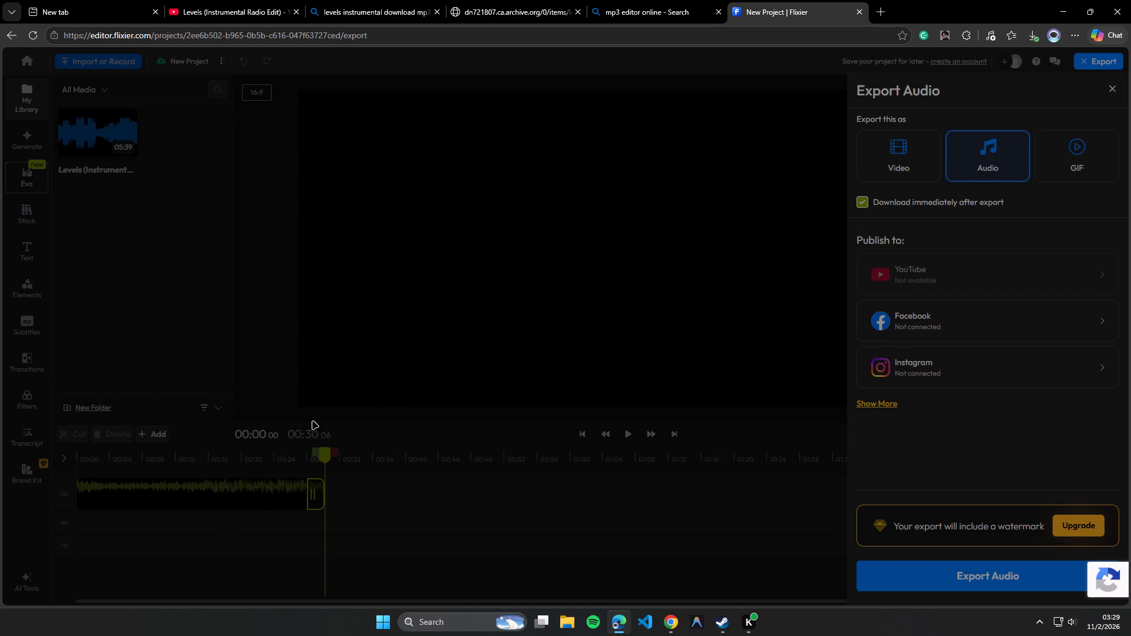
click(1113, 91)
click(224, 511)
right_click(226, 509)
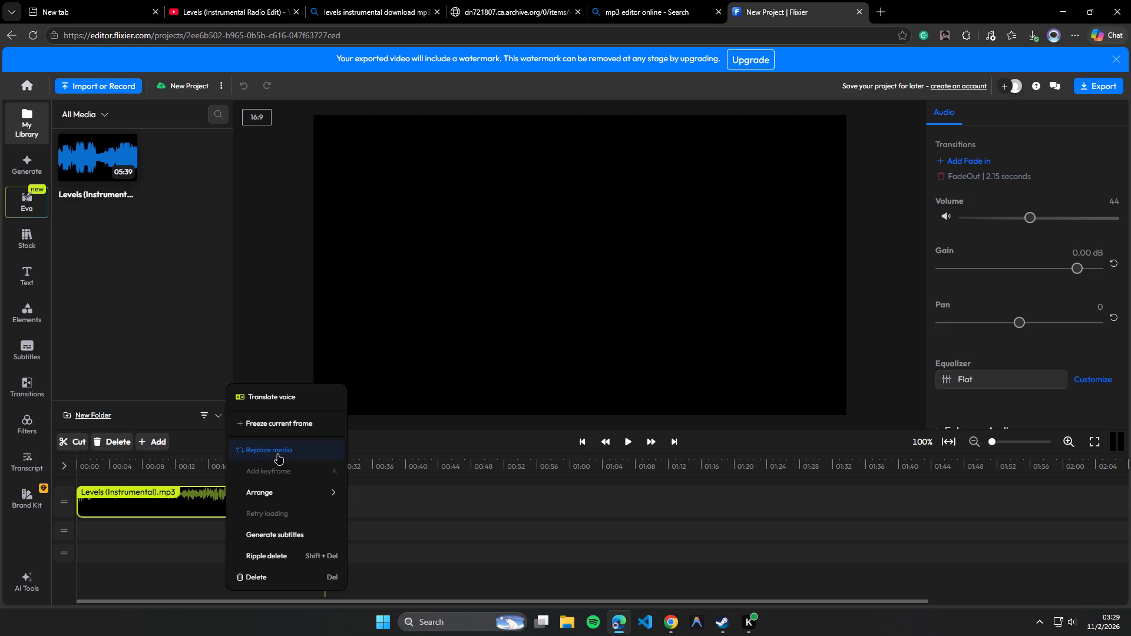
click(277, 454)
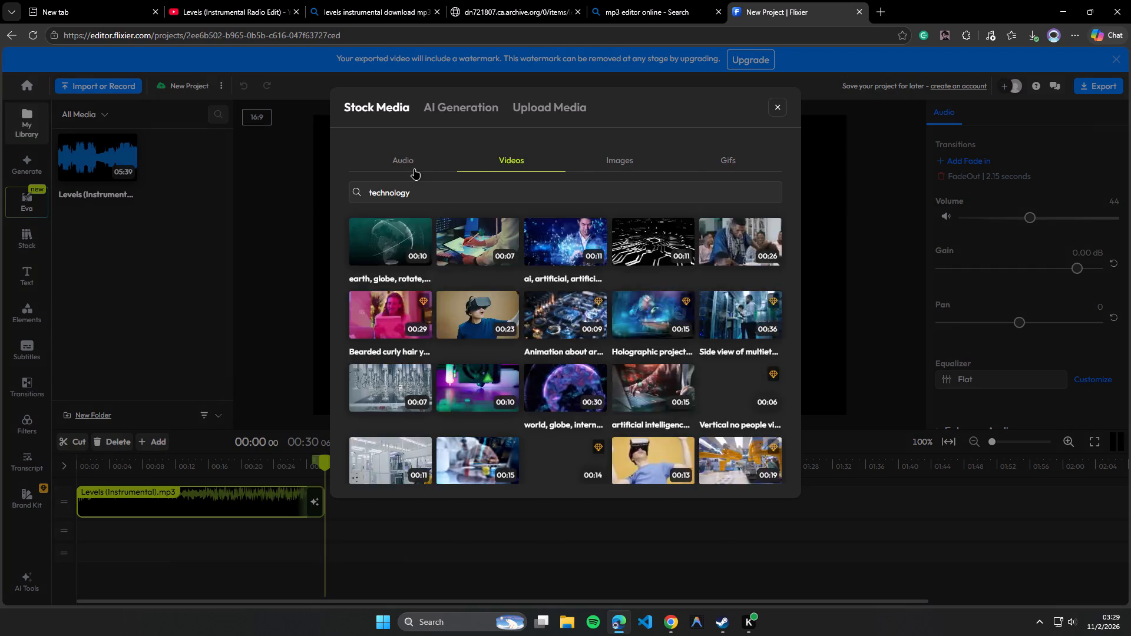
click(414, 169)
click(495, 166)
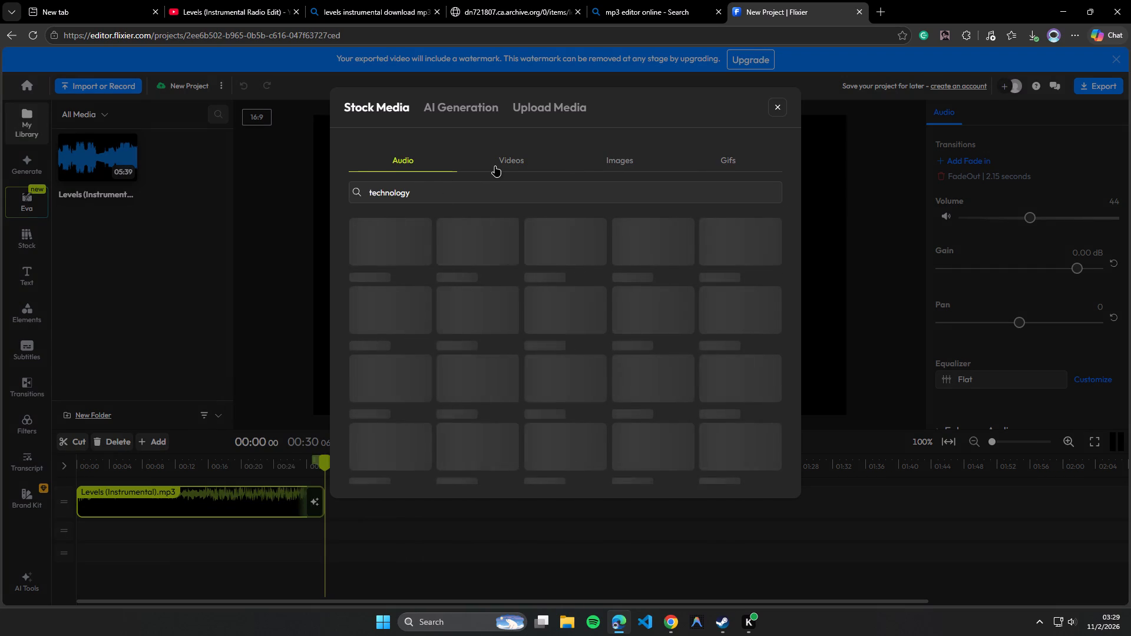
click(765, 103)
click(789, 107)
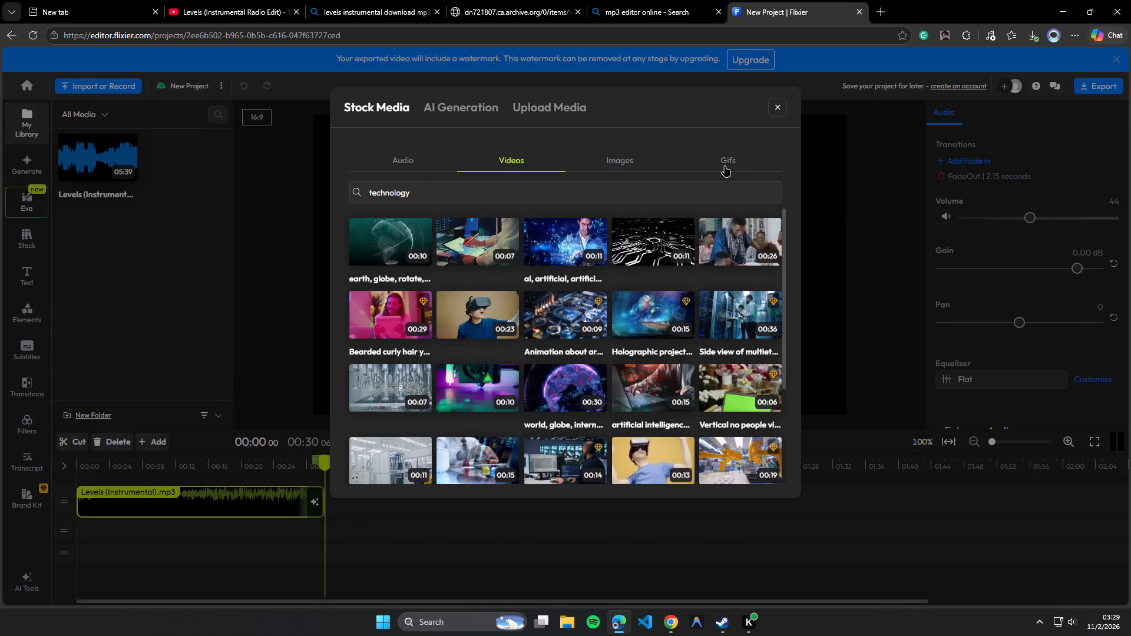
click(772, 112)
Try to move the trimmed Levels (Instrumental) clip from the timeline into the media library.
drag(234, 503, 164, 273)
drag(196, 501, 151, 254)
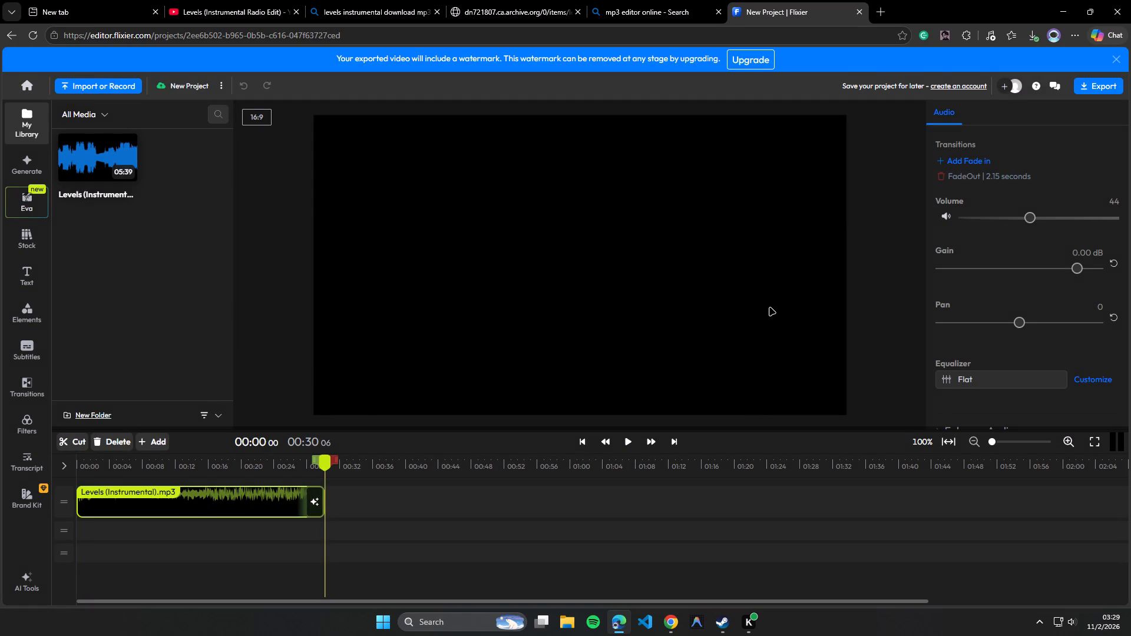
Export the trimmed Levels (Instrumental) project as audio, with immediate download after export.
click(1089, 87)
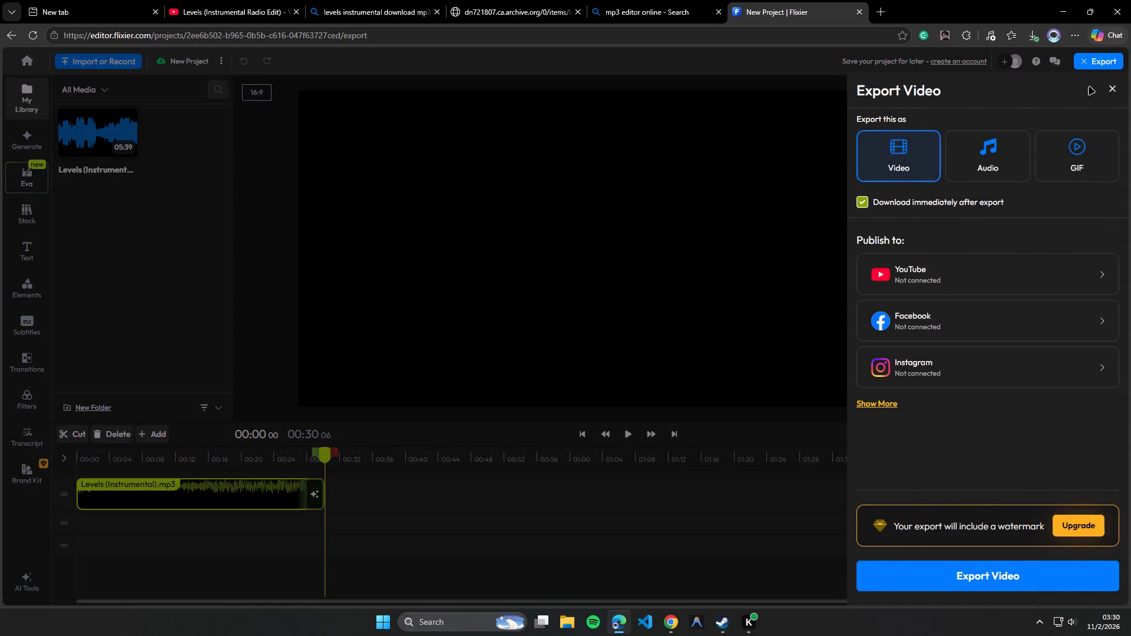
click(994, 140)
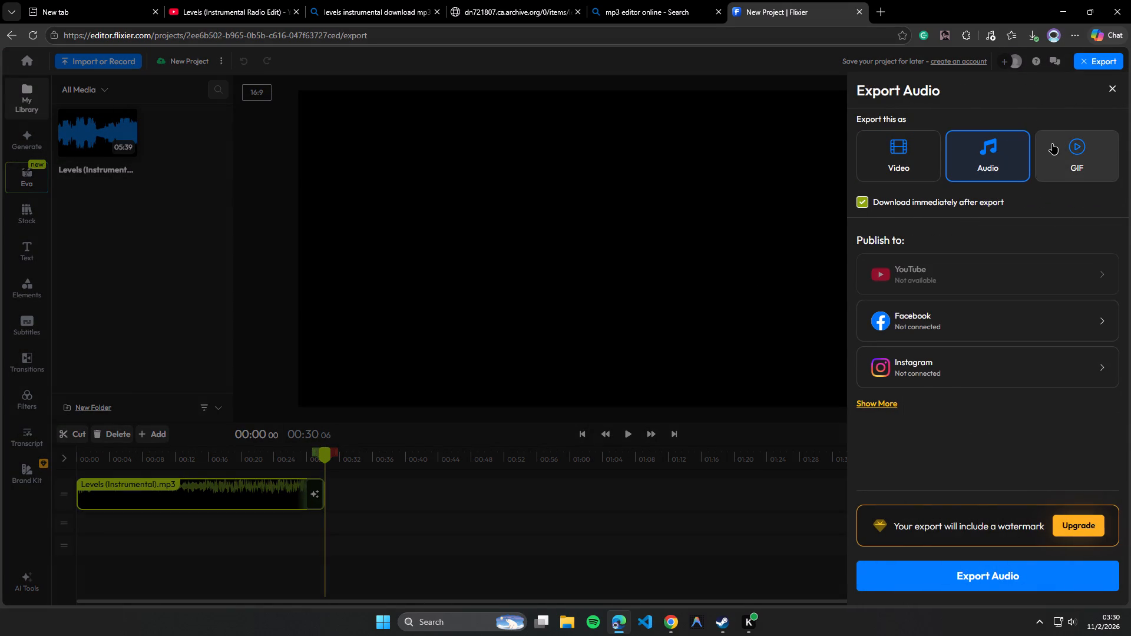
click(1076, 143)
click(990, 152)
click(938, 578)
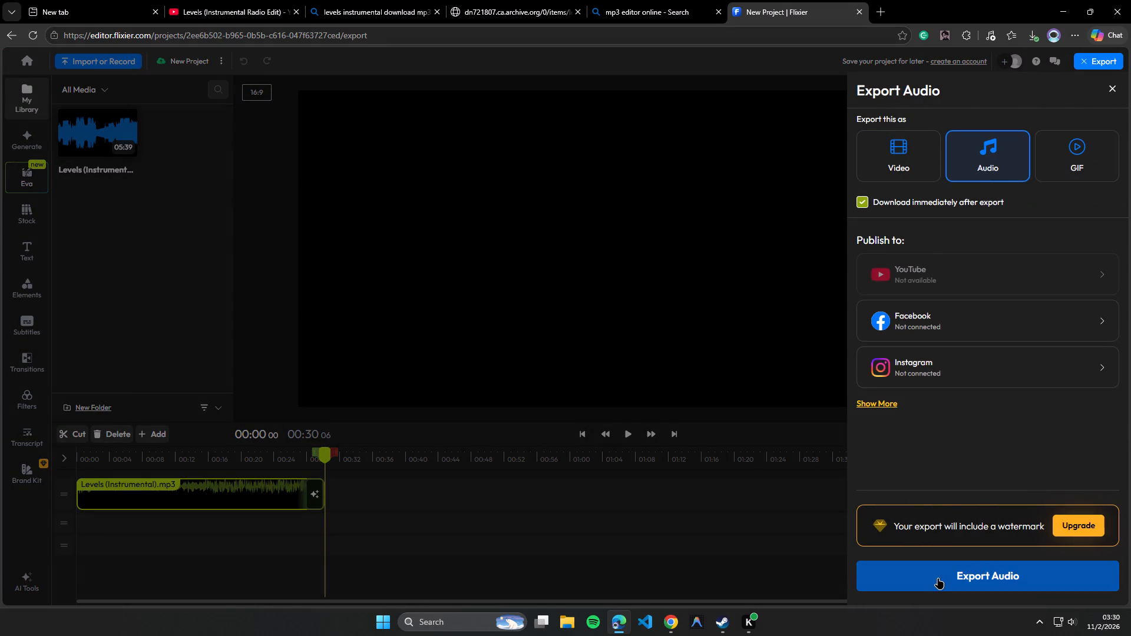
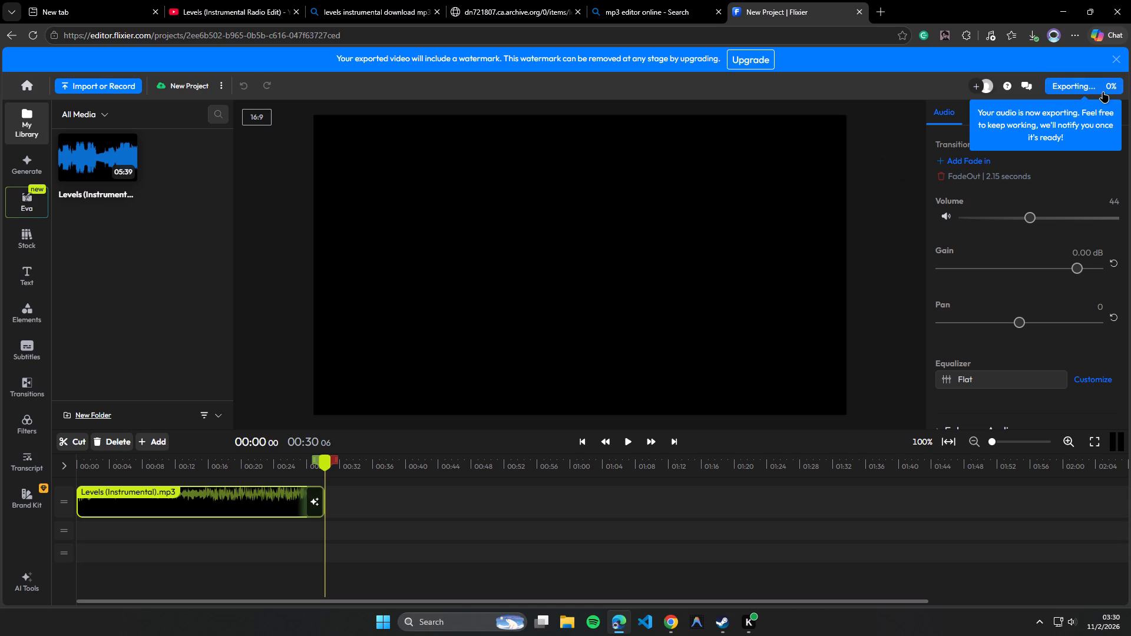
Close the "mp3 editor online" search results page.
click(686, 0)
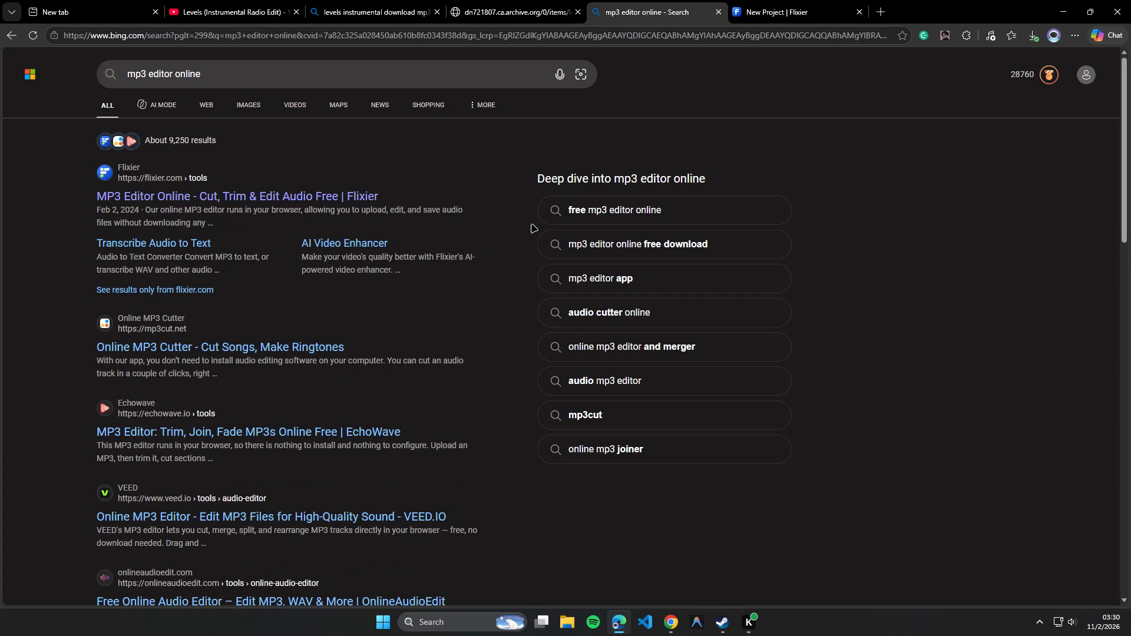
click(719, 14)
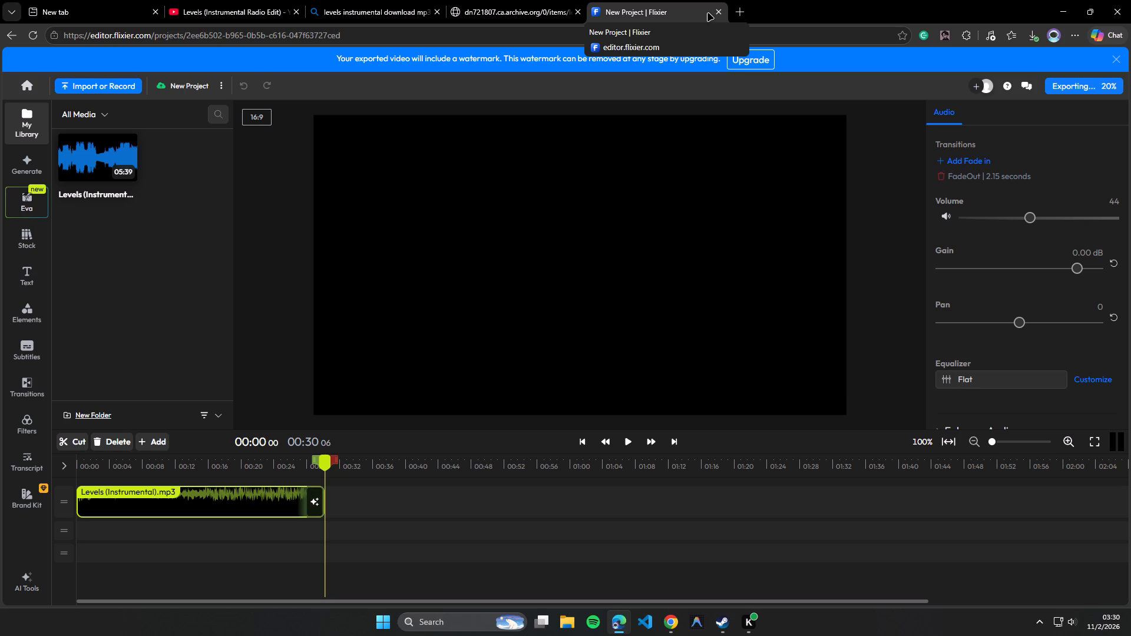
Check the progress of the New Project audio export.
click(1109, 81)
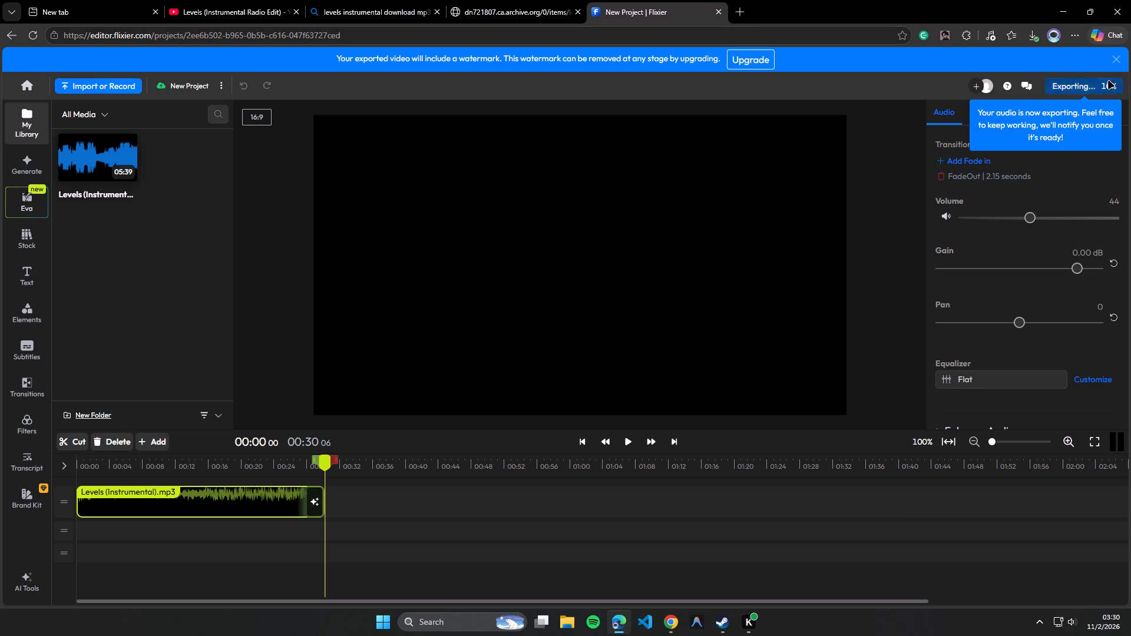
click(885, 150)
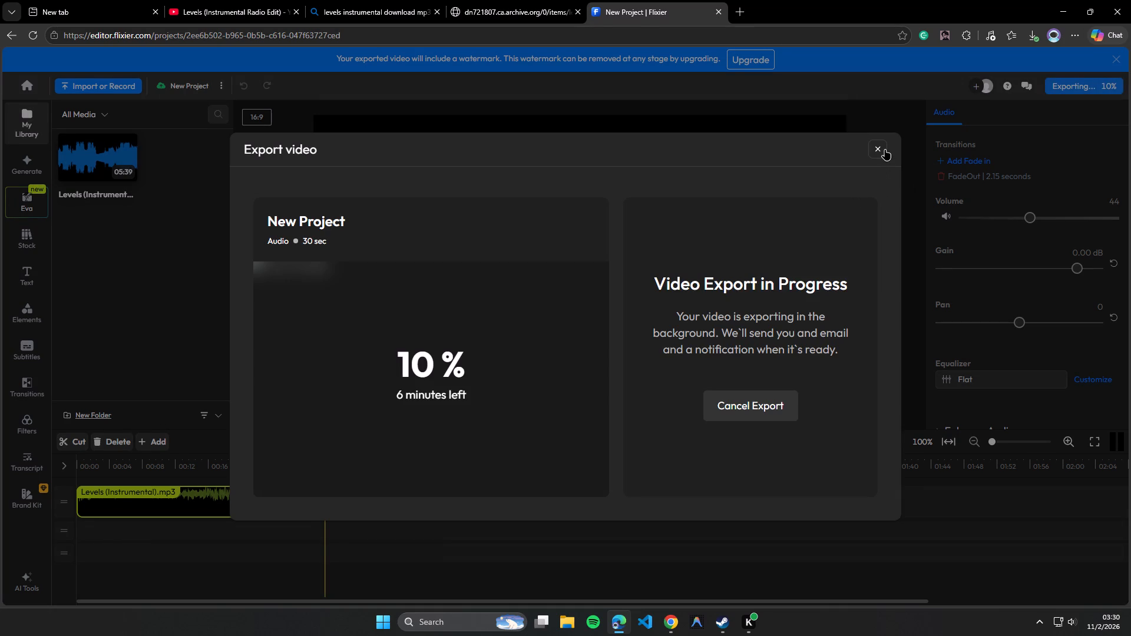
Close the archive.org page that plays the Levels (Instrumental) MP3.
click(518, 0)
click(577, 11)
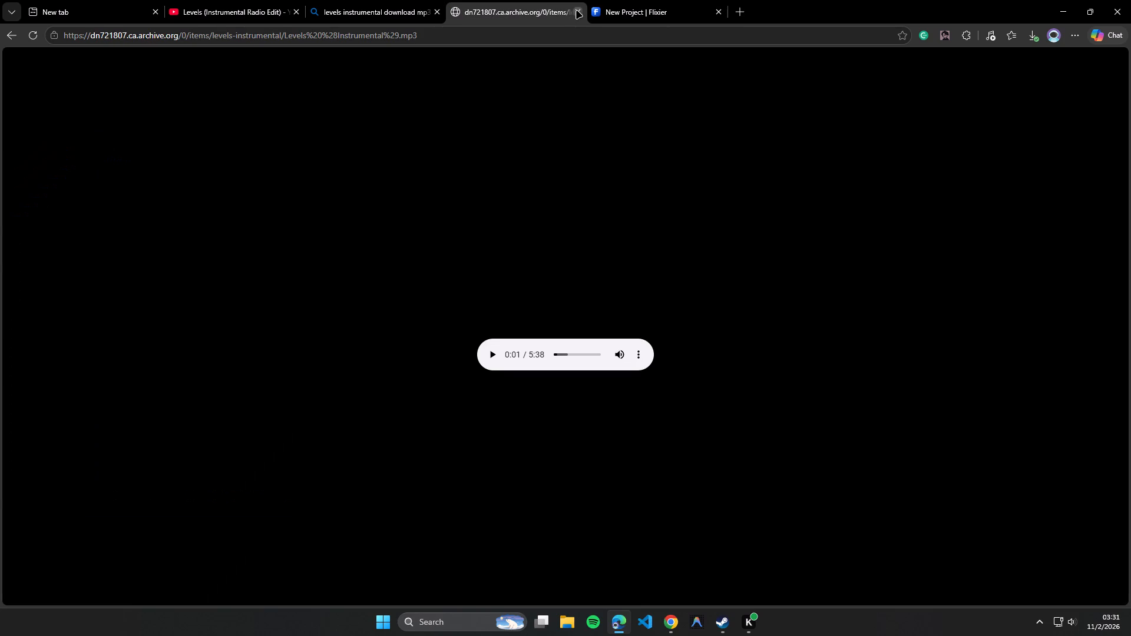
Search YouTube for "soothing instrumental music", replacing the earlier search for the Levels instrumental.
click(369, 0)
click(235, 0)
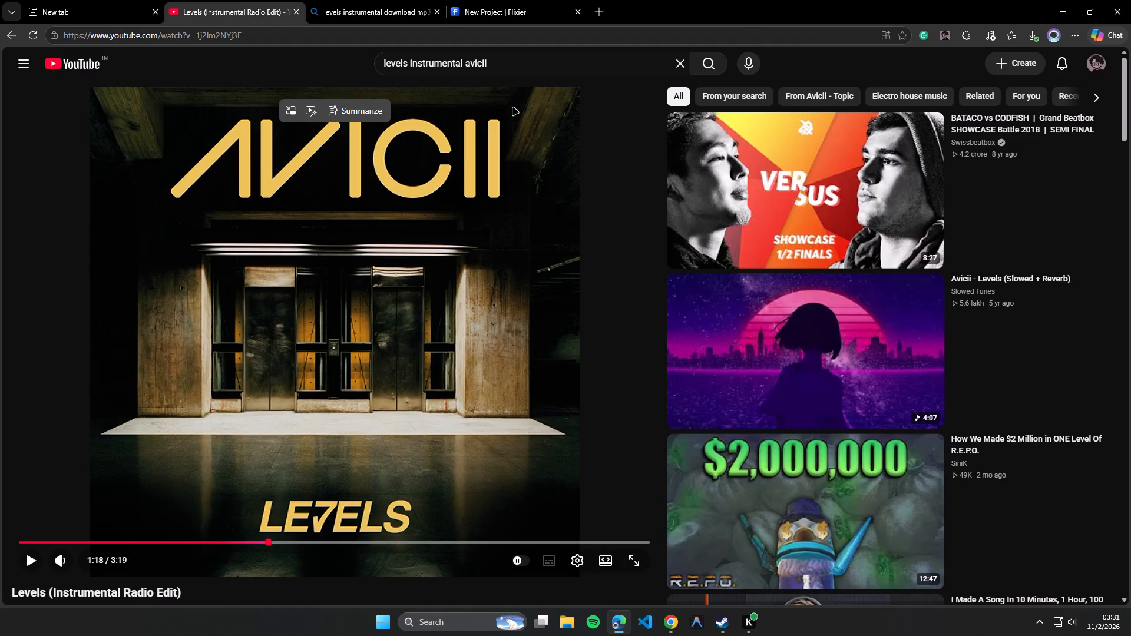
drag(509, 71, 404, 66)
drag(509, 58, 408, 58)
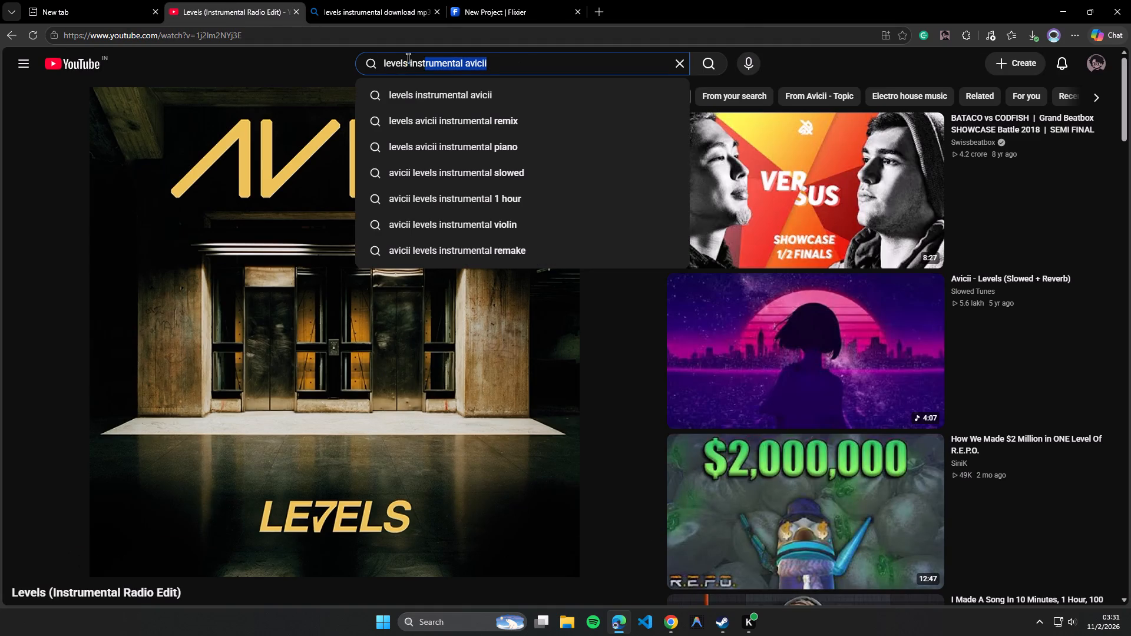
drag(408, 58, 366, 59)
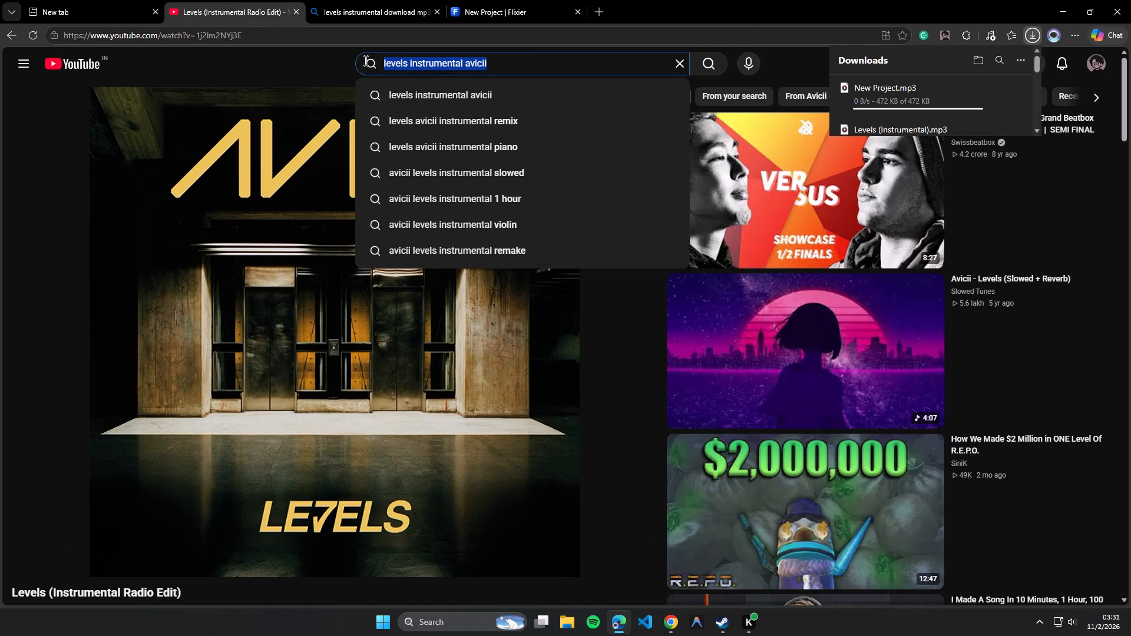
text(soothing music)
key(space)
key(BackSpace)
key(BackSpace)
key(BackSpace)
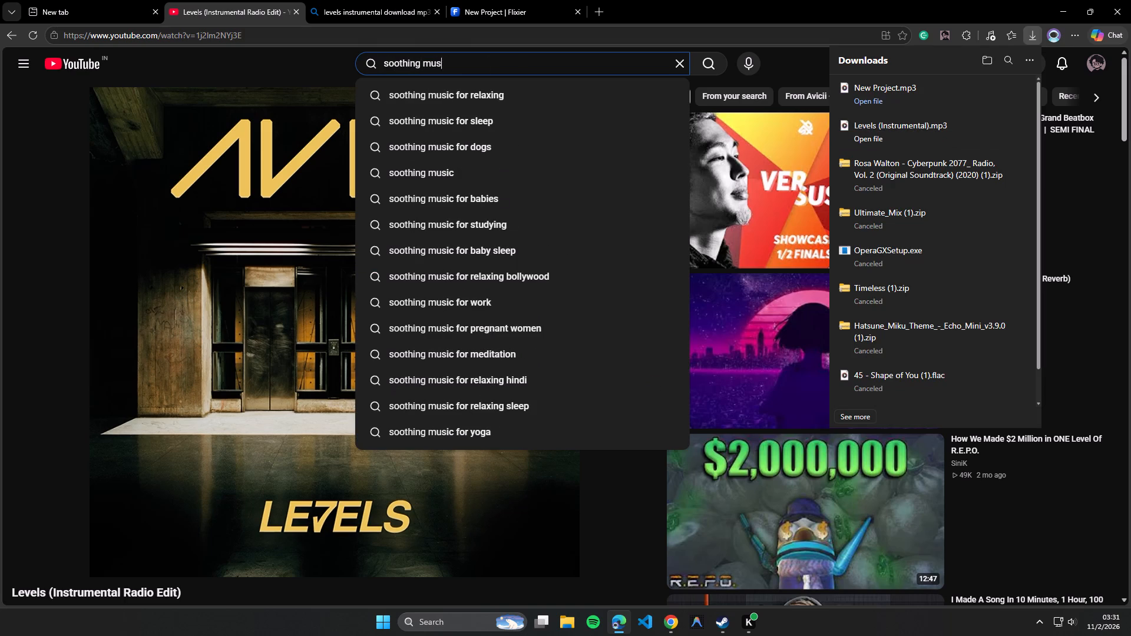
key(BackSpace)
key(BackSpace)
key(BackSpace)
text(instrumental music)
key(Return)
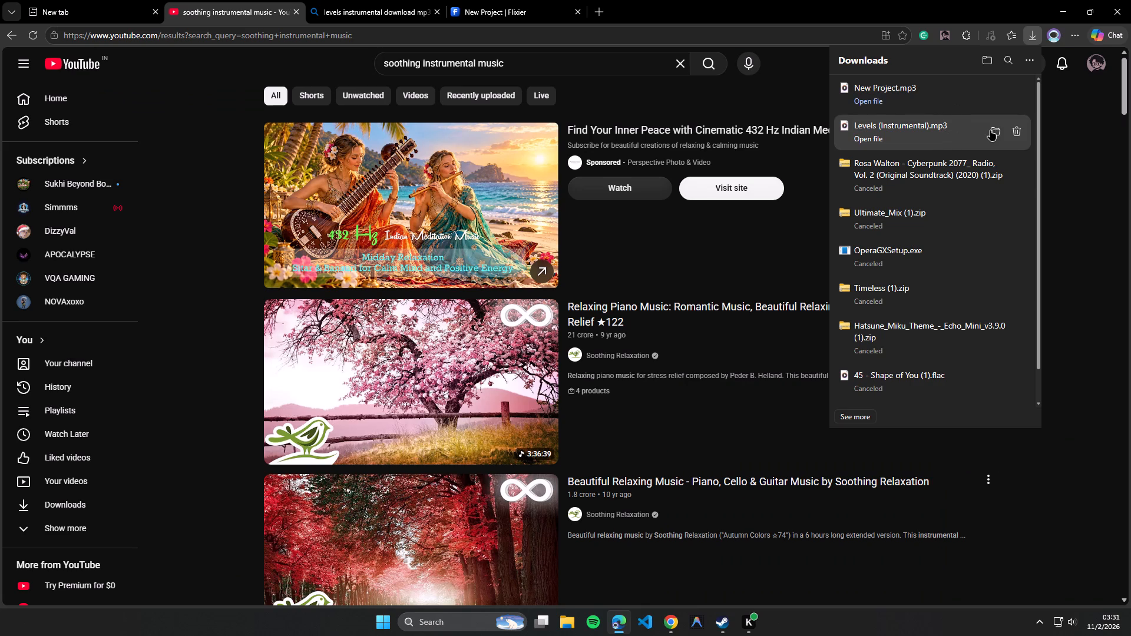
Delete the original Levels (Instrumental) MP3 from the Downloads folder, and close the folder window.
click(990, 130)
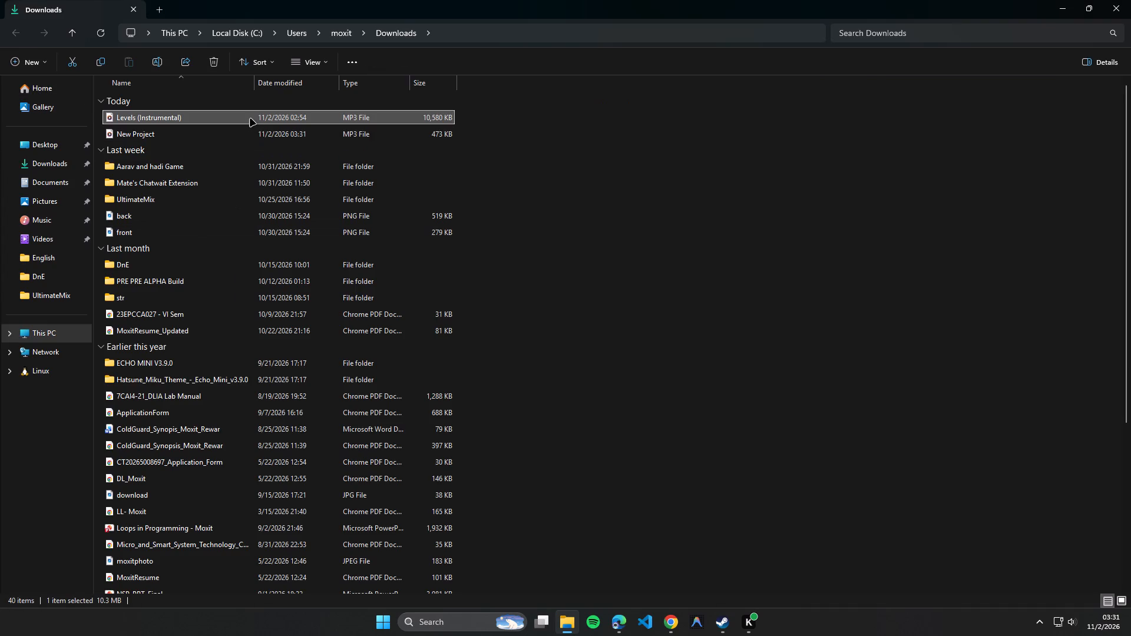
right_click(250, 119)
click(414, 136)
click(1130, 0)
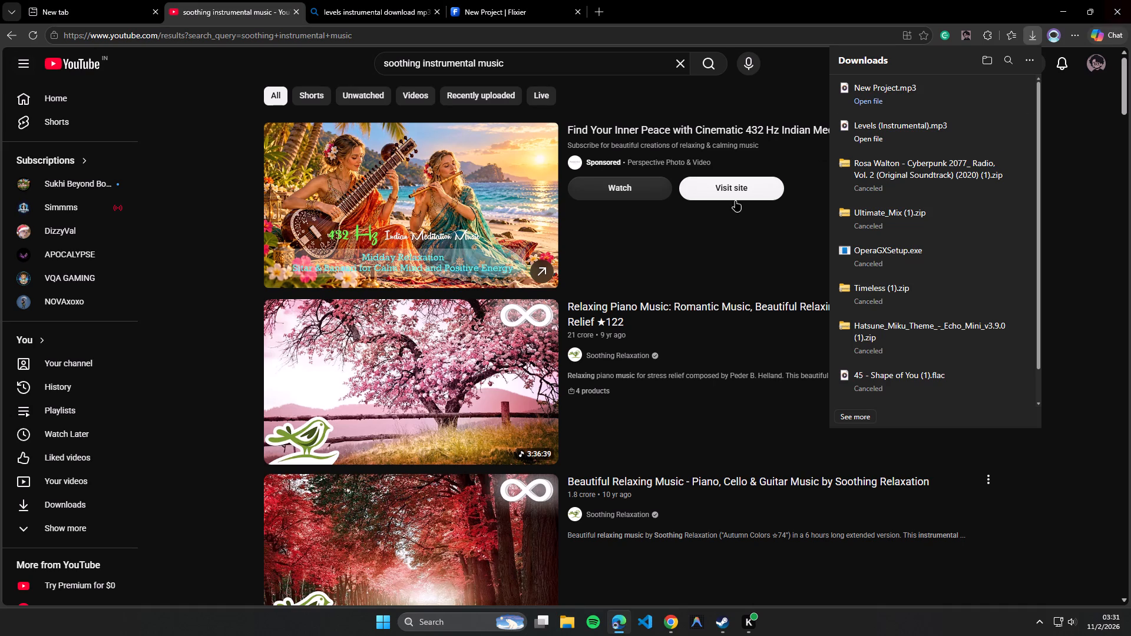
Open the "Relaxing Piano Music: Romantic Music, Beautiful Relaxing Music" video by Soothing Relaxation from the YouTube search results.
scroll(180, 304, down, 2)
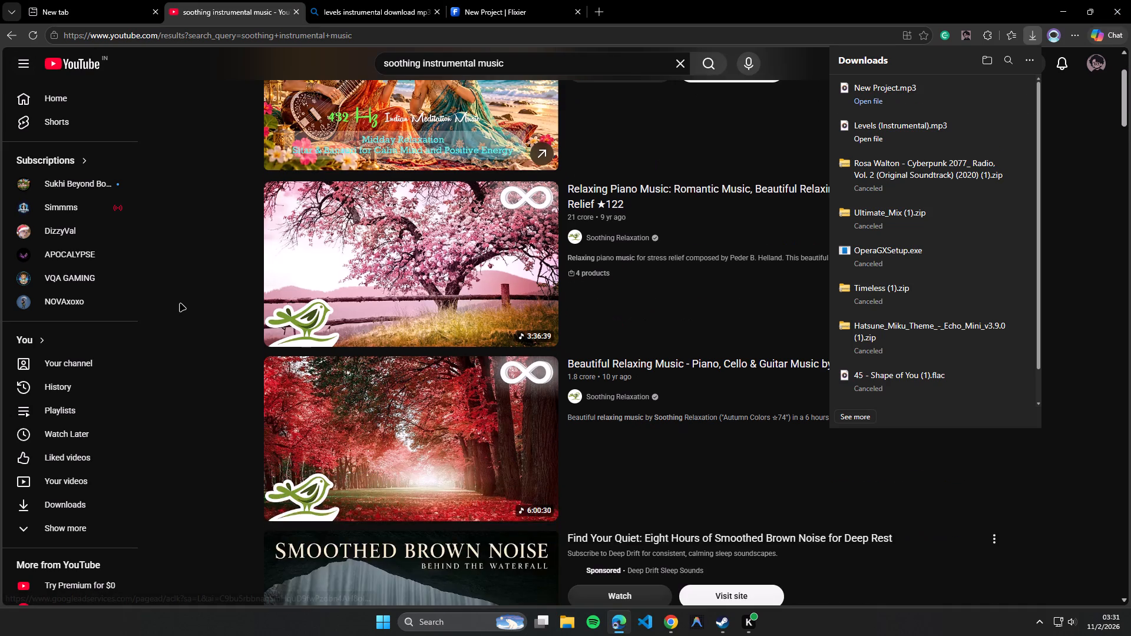
scroll(181, 303, up, 4)
click(353, 0)
click(249, 2)
click(412, 349)
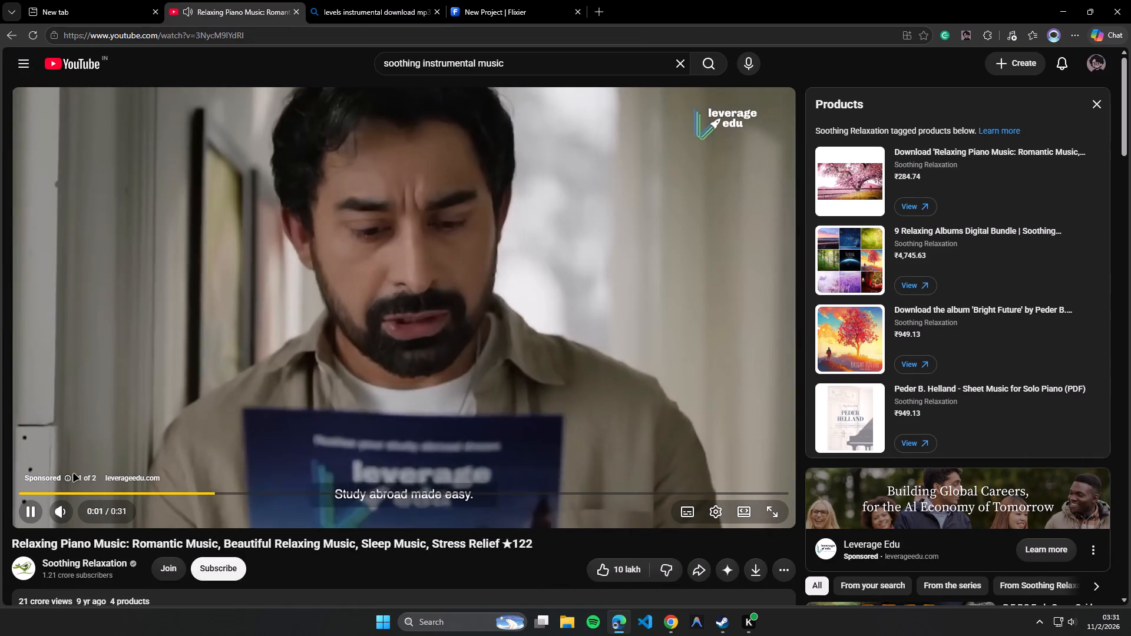
Block the Leverage Edu ad playing before the piano video, and return to the video.
click(69, 474)
click(436, 175)
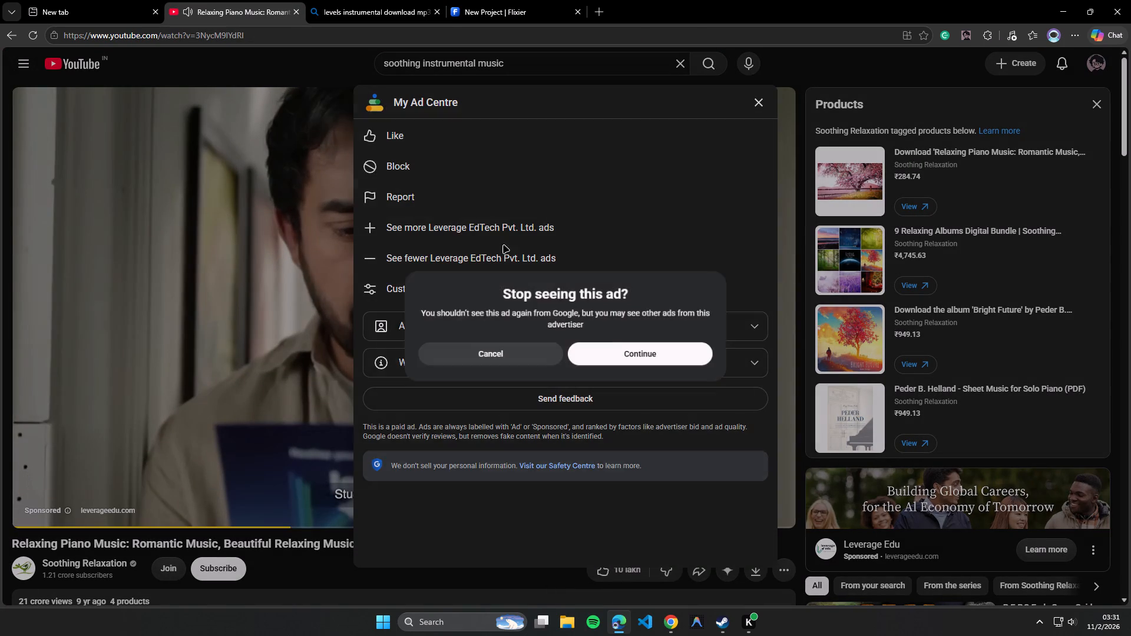
click(642, 350)
click(256, 270)
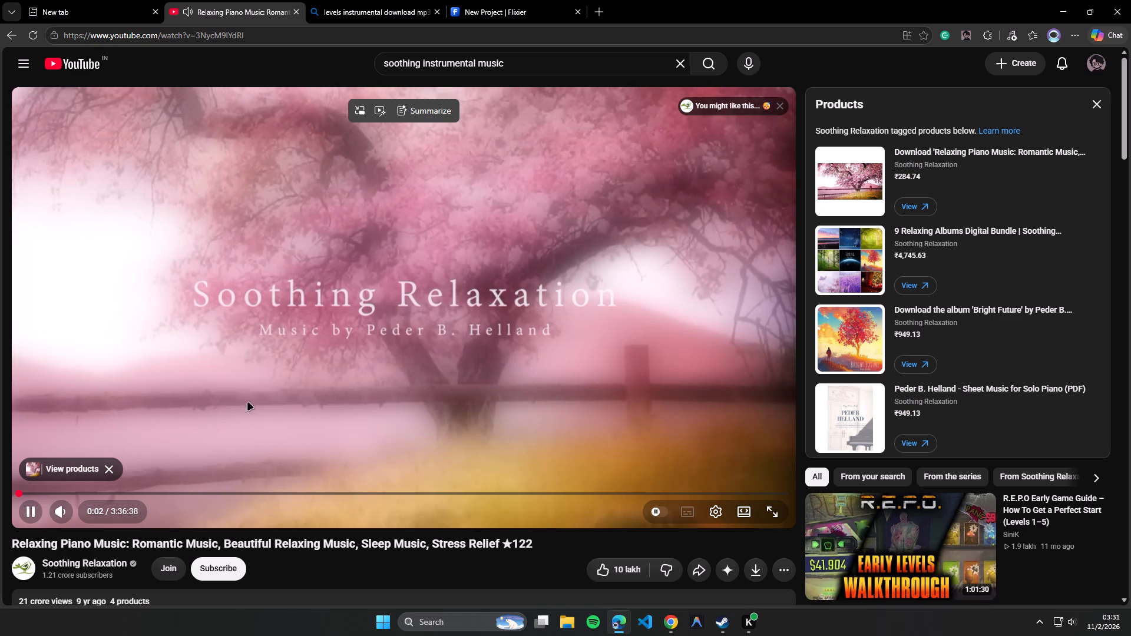
Skip ahead in the Relaxing Piano Music video to sample it, and close the YouTube page.
click(41, 496)
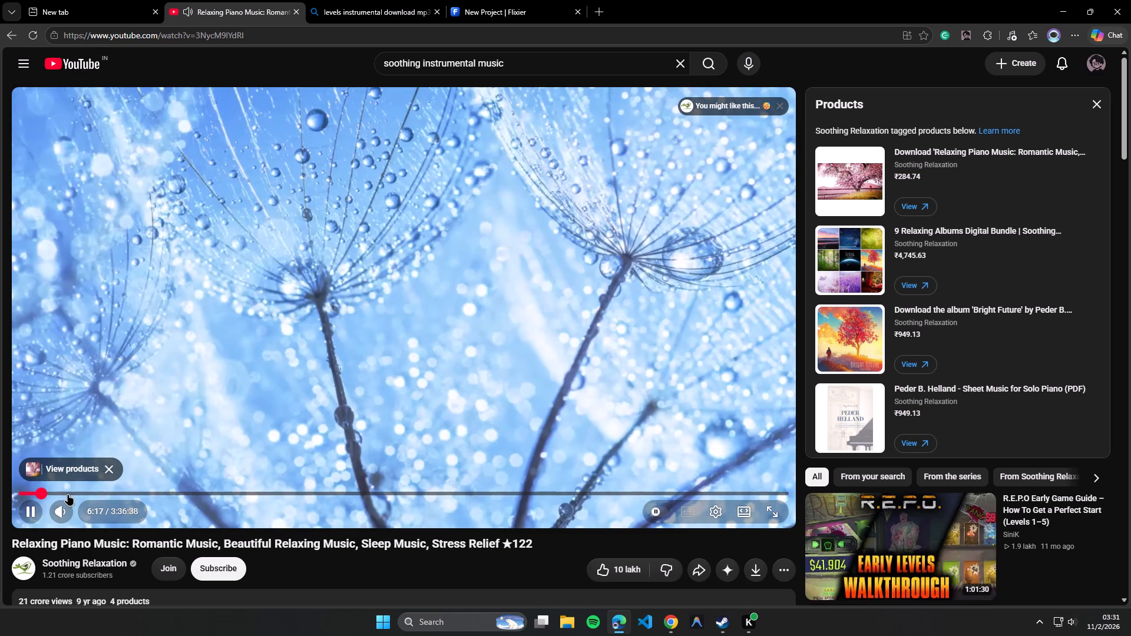
click(298, 13)
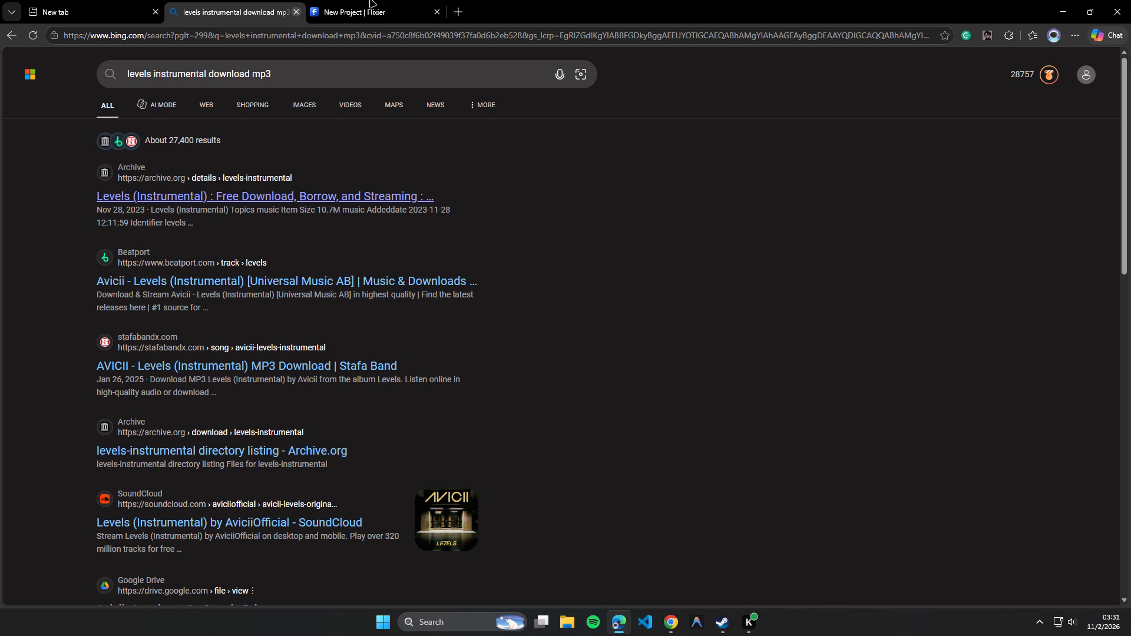